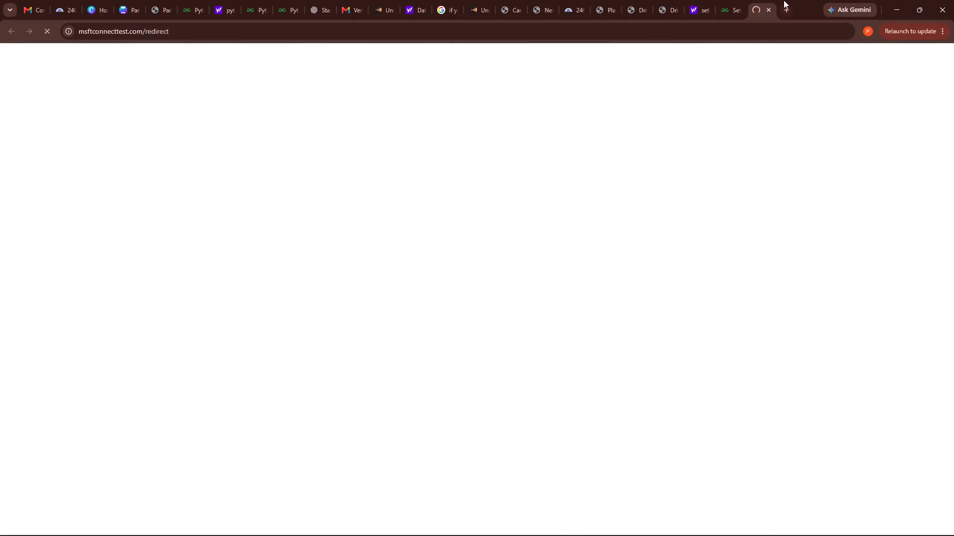
Close the browser tab that is loading the msftconnecttest.com redirect page.
left_click(770, 11)
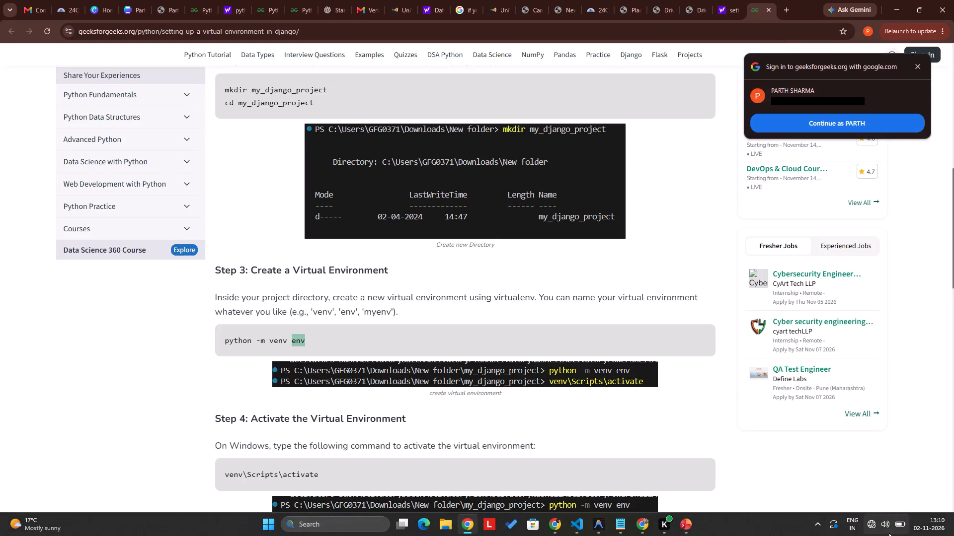
Connect the computer to the LPU Wireless Wi-Fi network and return to the GeeksforGeeks Django virtual environment article.
left_click(889, 532)
left_click(814, 335)
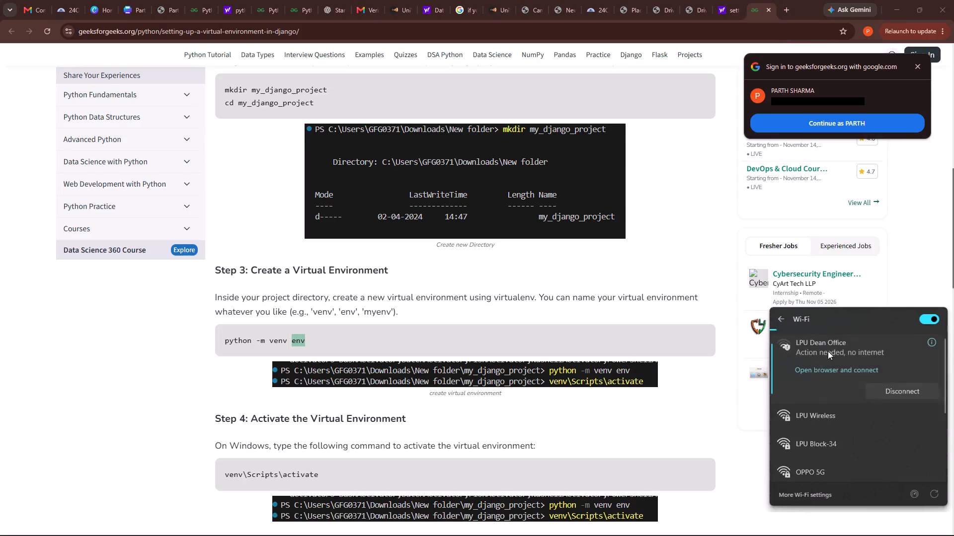
left_click(821, 423)
left_click(900, 419)
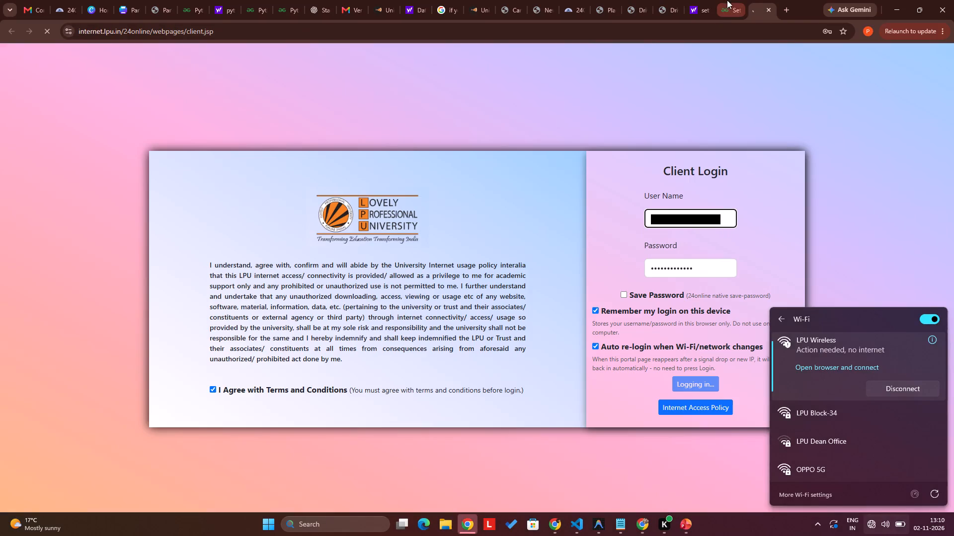
left_click(727, 0)
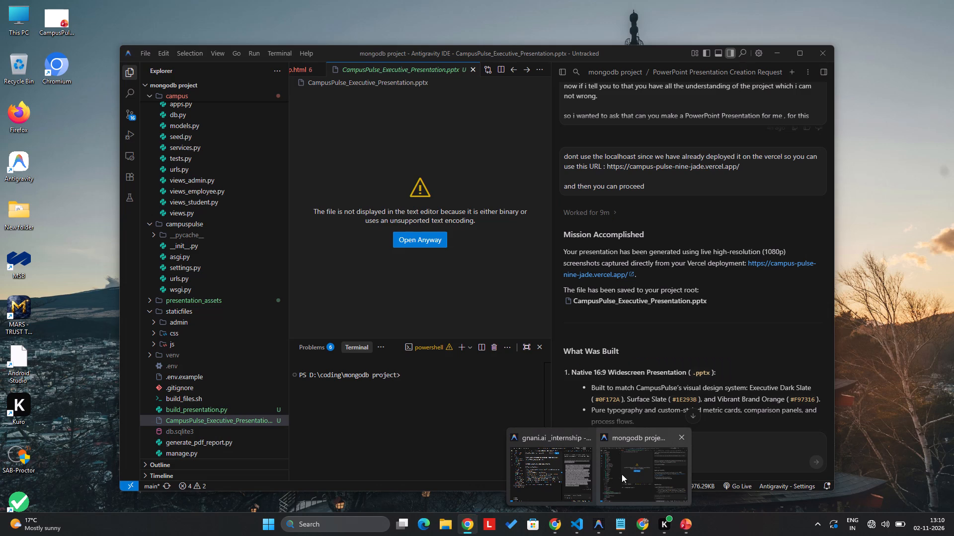
Switch to the CampusPulse_Executive_Presentation file in PowerPoint and take it out of Protected View so it can be edited.
left_click(681, 532)
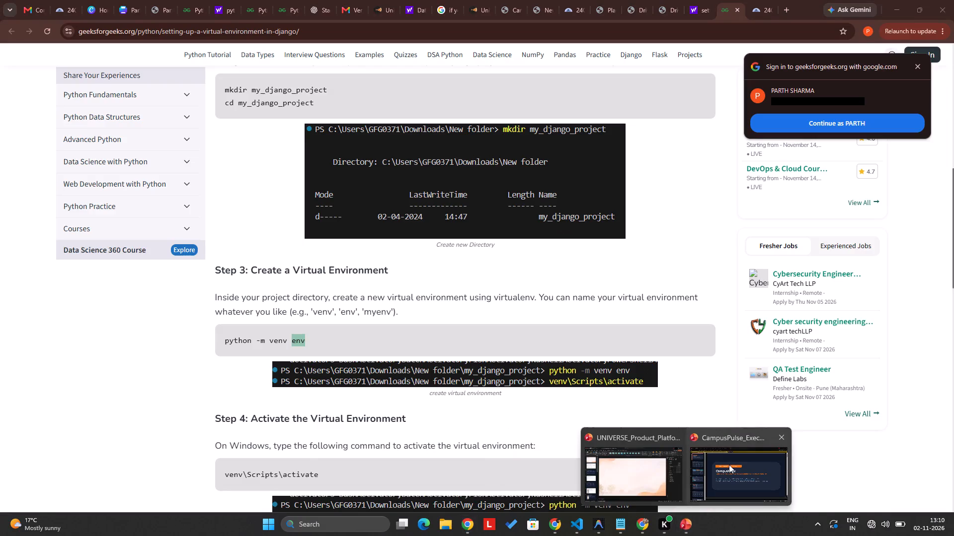
left_click(729, 465)
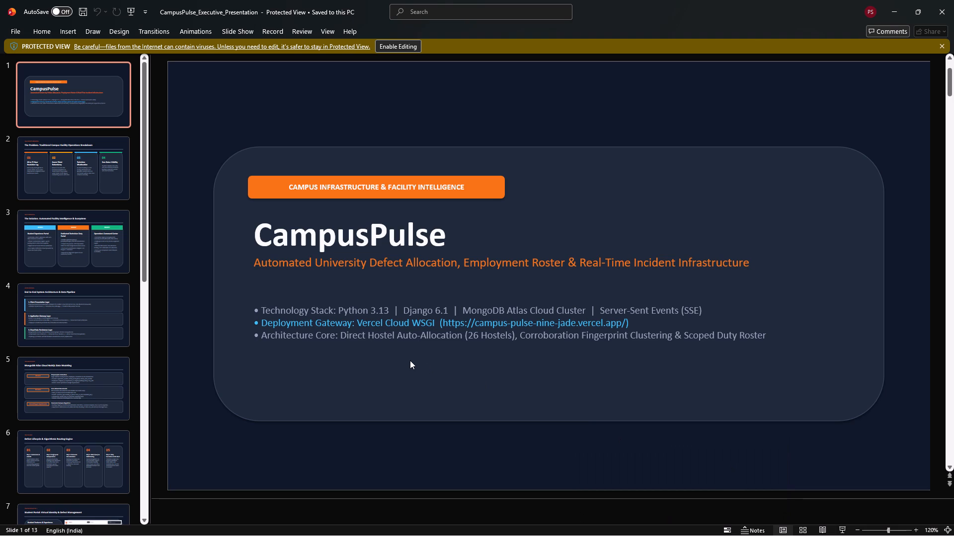
double_click(495, 261)
left_click(400, 44)
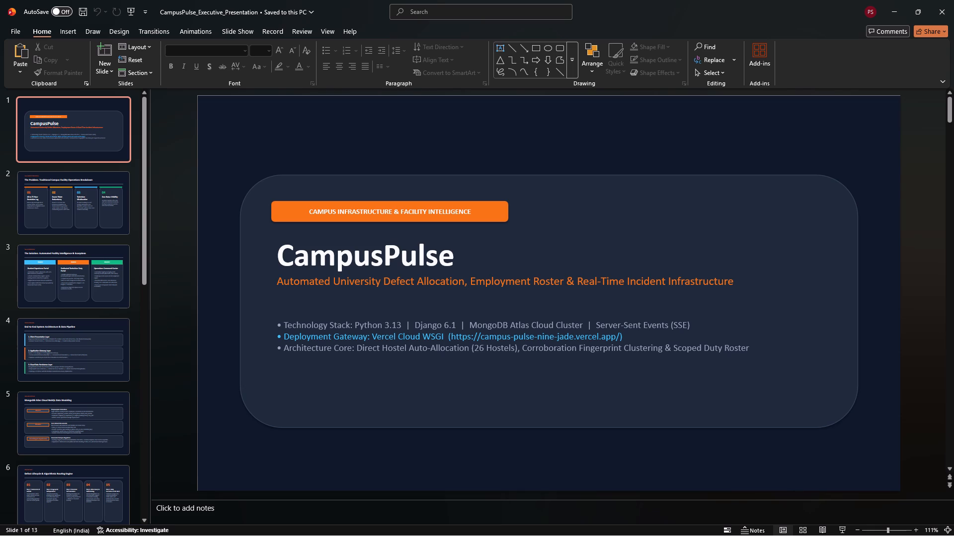
On the title slide, cut "Cloud Cluster | Server-Sent Events (SSE)" from the Technology Stack bullet so it ends at "MongoDB Atlas".
triple_click(644, 325)
left_click(644, 325)
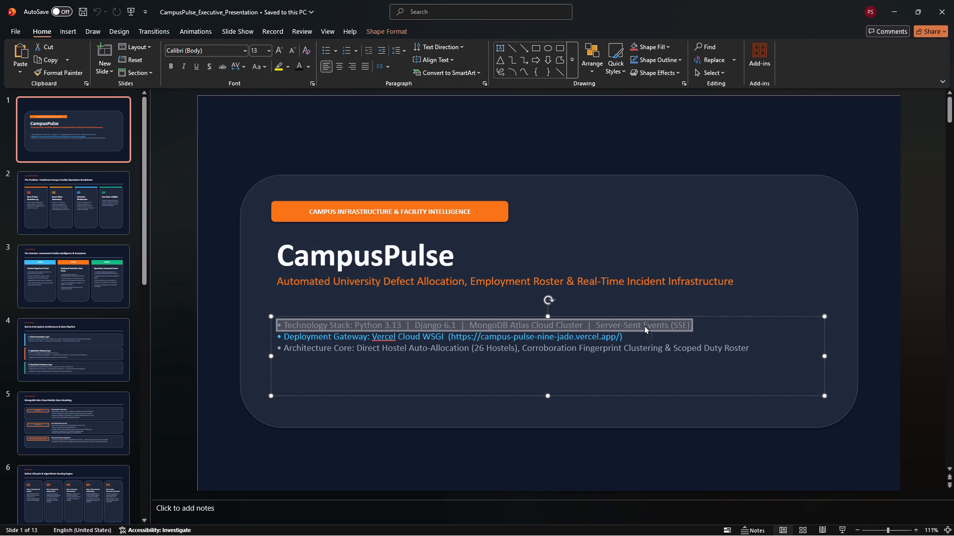
key("Right")
key("Right")
key("Right")
key("Right")
key("Right")
key("Right")
key("Right")
key("Right")
key("Right")
key("Right")
key("Right")
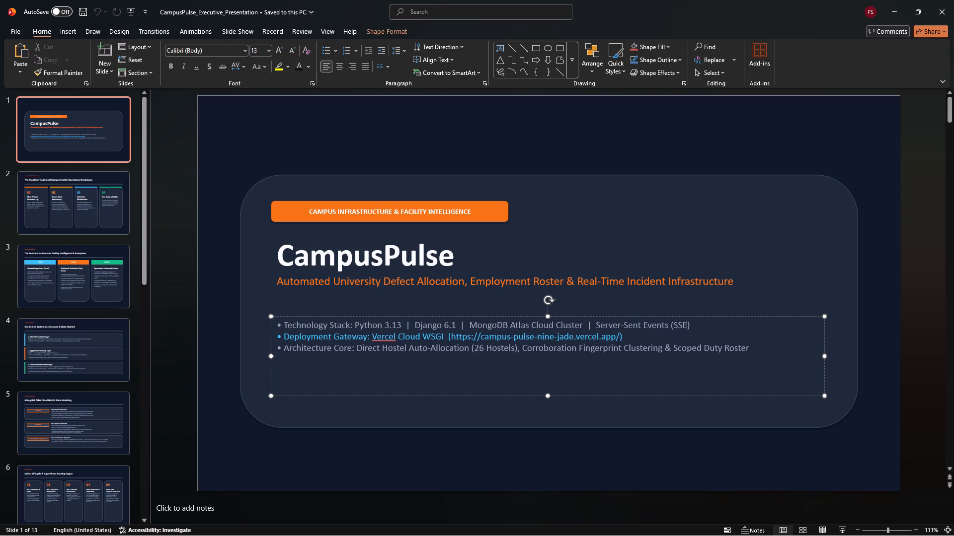
key("Right")
key("BackSpace")
key("BackSpace")
key("BackSpace")
key("BackSpace")
key("BackSpace")
key("BackSpace")
key("BackSpace")
key("BackSpace")
key("BackSpace")
key("BackSpace")
key("BackSpace")
key("BackSpace")
key("BackSpace")
key("BackSpace")
key("BackSpace")
key("BackSpace")
key("BackSpace")
key("BackSpace")
key("BackSpace")
key("BackSpace")
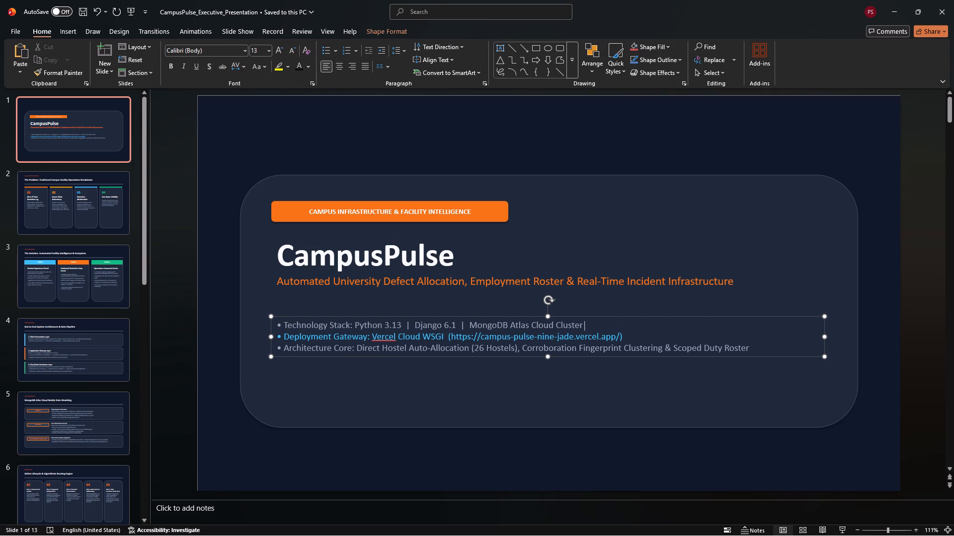
key("BackSpace")
key("BackSpace")
key("BackSpace")
key("BackSpace")
key("BackSpace")
key("BackSpace")
key("BackSpace")
key("BackSpace")
key("BackSpace")
key("BackSpace")
key("BackSpace")
key("BackSpace")
key("BackSpace")
key("BackSpace")
key("BackSpace")
left_click(347, 434)
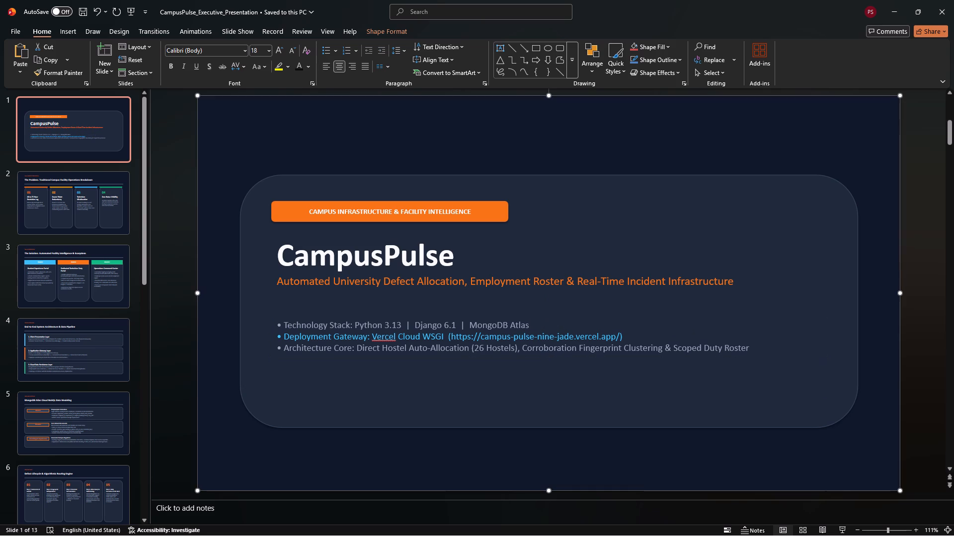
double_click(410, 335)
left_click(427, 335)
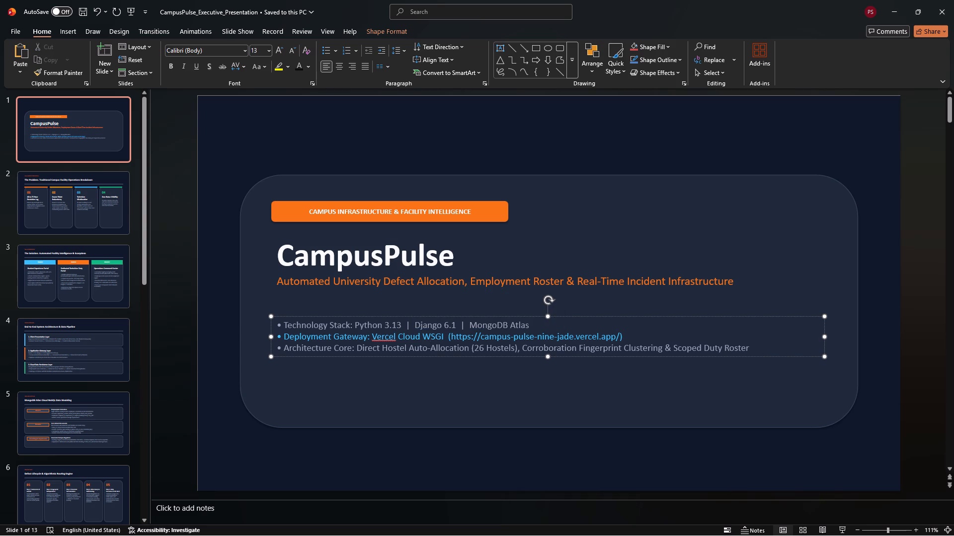
Open slide 2, "The Problem: Traditional Campus Facility Operations Breakdown".
left_click(88, 206)
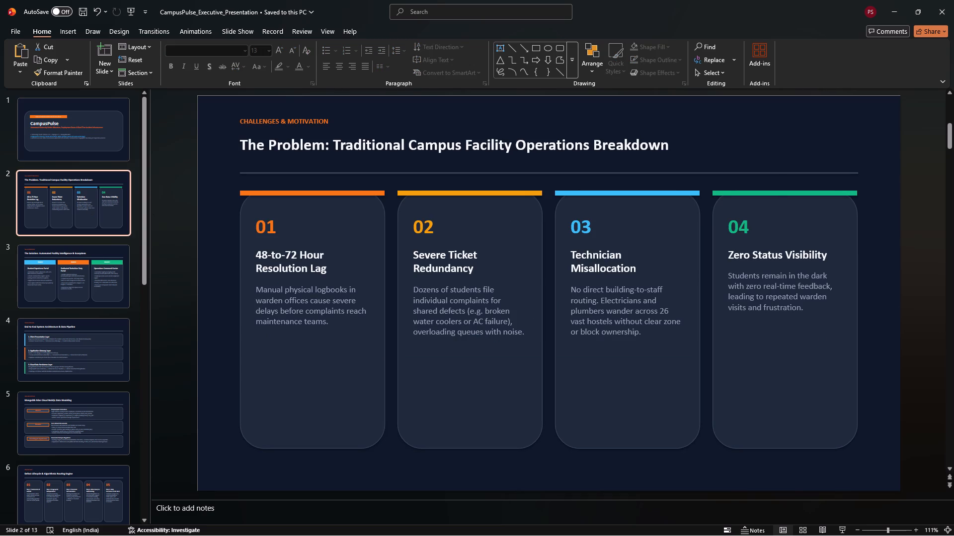
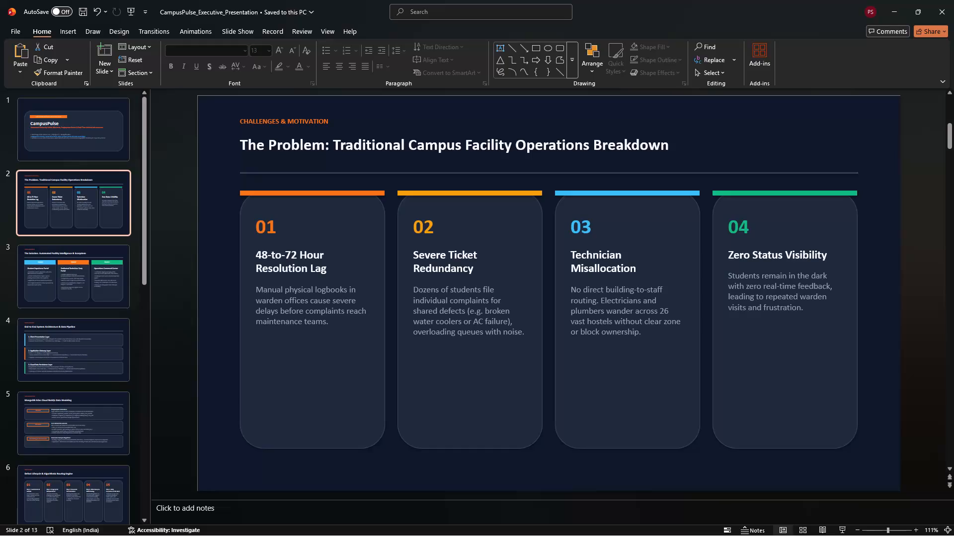
Move card 01's orange accent bar down so it sits between the number 01 and the heading "48-to-72 Hour Resolution Lag".
left_click(326, 194)
key("Down")
key("Down")
key("Down")
key("Down")
key("Down")
key("Down")
key("Down")
key("Down")
key("Down")
key("Down")
key("Down")
key("Down")
key("Down")
key("Down")
key("Down")
key("Down")
key("Down")
key("Down")
key("Down")
key("Down")
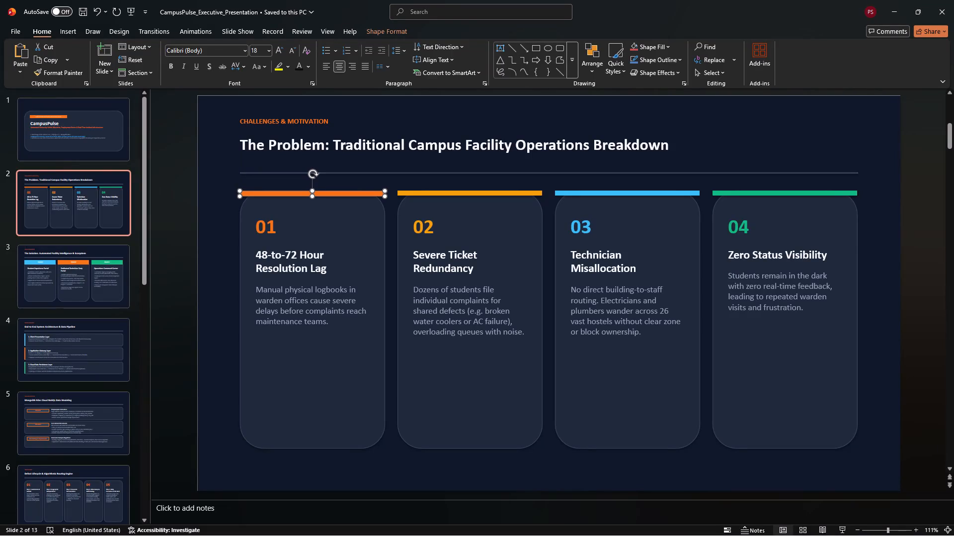
key("Up")
key("Up")
key("Up")
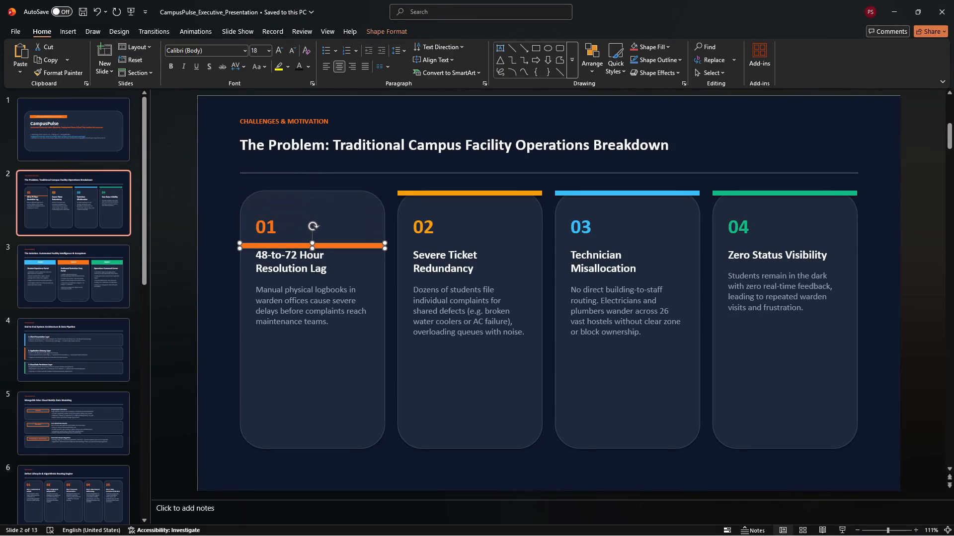
key("Up")
key("Up")
key("Up")
key("Up")
key("Up")
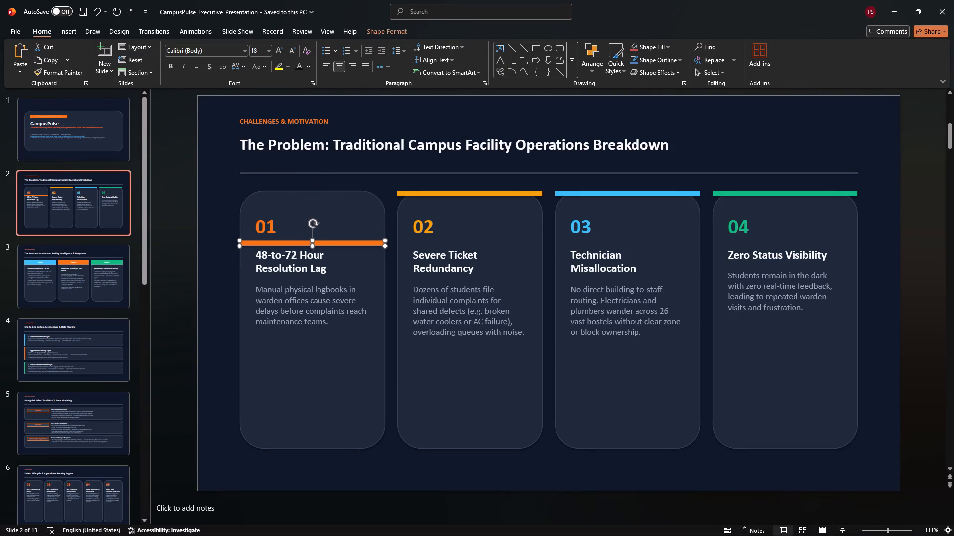
key("Down")
key("Down")
key("Down")
key("Down")
key("Down")
key("Down")
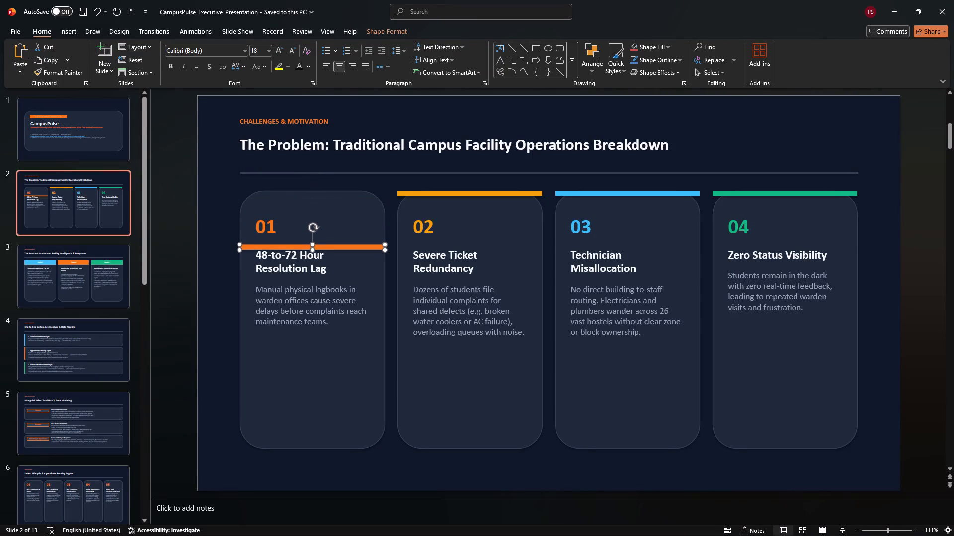
key("Up")
key("Up")
key("Up")
key("Up")
key("Up")
key("Up")
key("Up")
key("Up")
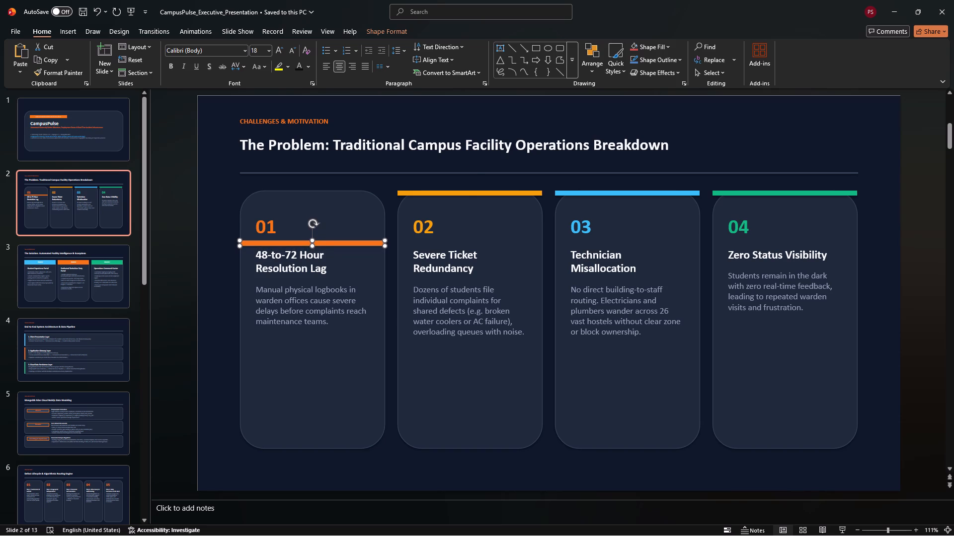
Move card 02's amber accent bar down between its number and heading, level with card 01's bar.
left_click(451, 194)
key("Down")
key("Down")
key("Down")
key("Down")
key("Down")
key("Down")
key("Down")
key("Down")
key("Down")
key("Down")
key("Down")
key("Down")
key("Down")
key("Down")
key("Down")
key("Down")
key("Down")
key("Down")
key("Down")
key("Down")
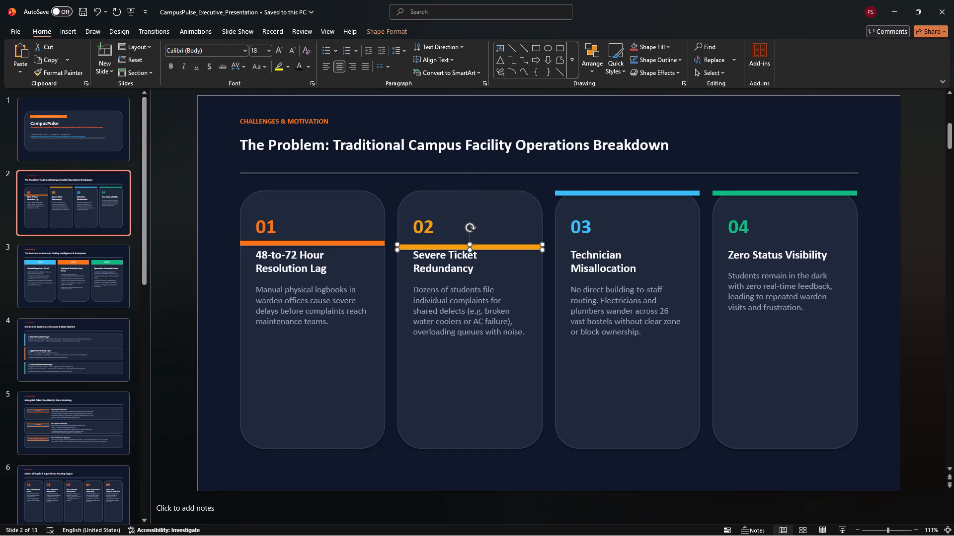
key("Up")
key("Up")
key("Up")
key("Up")
key("Up")
key("Up")
key("Up")
key("Up")
key("Up")
key("Up")
key("Up")
key("Up")
key("Down")
key("Down")
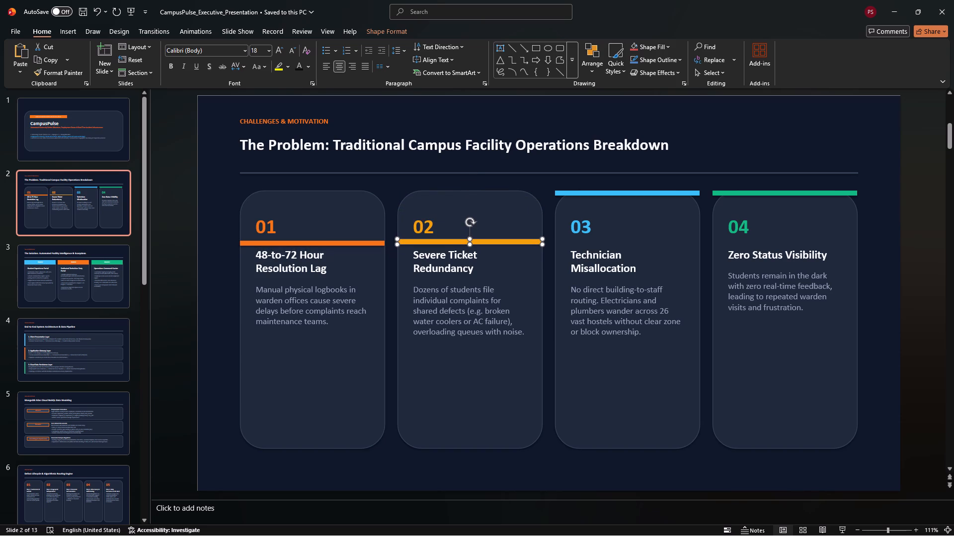
left_click(440, 243)
left_click(401, 241)
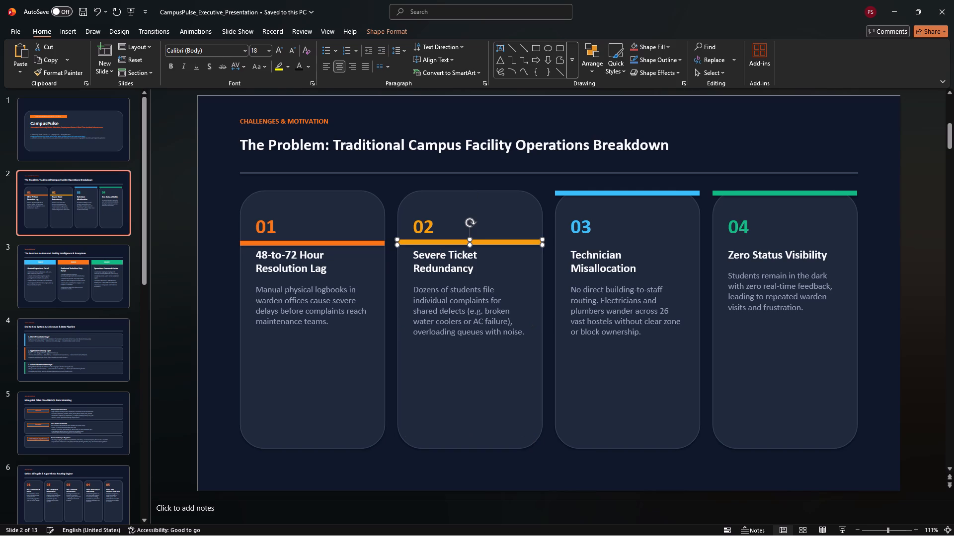
left_click(445, 240)
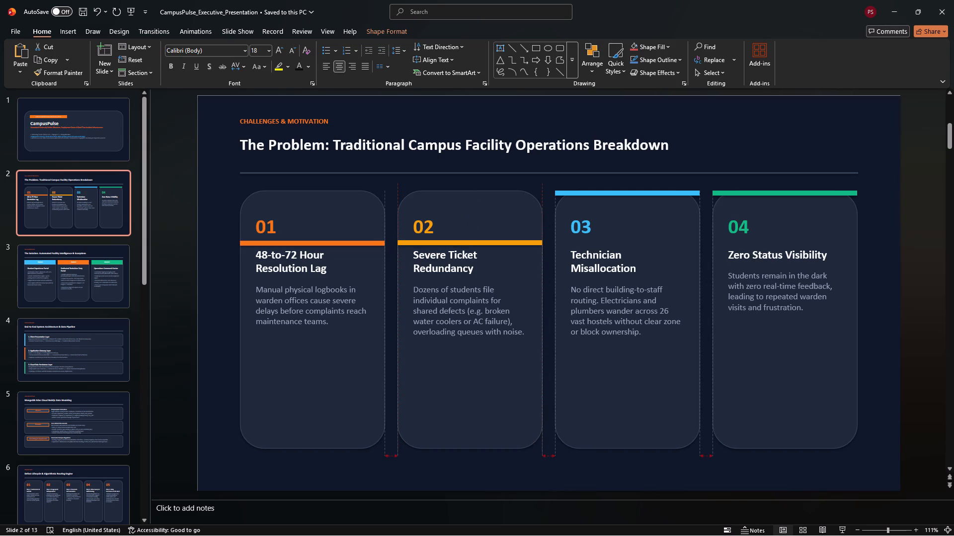
Move card 03's blue accent bar down between its number and heading, level with the bars of cards 01 and 02.
left_click(664, 192)
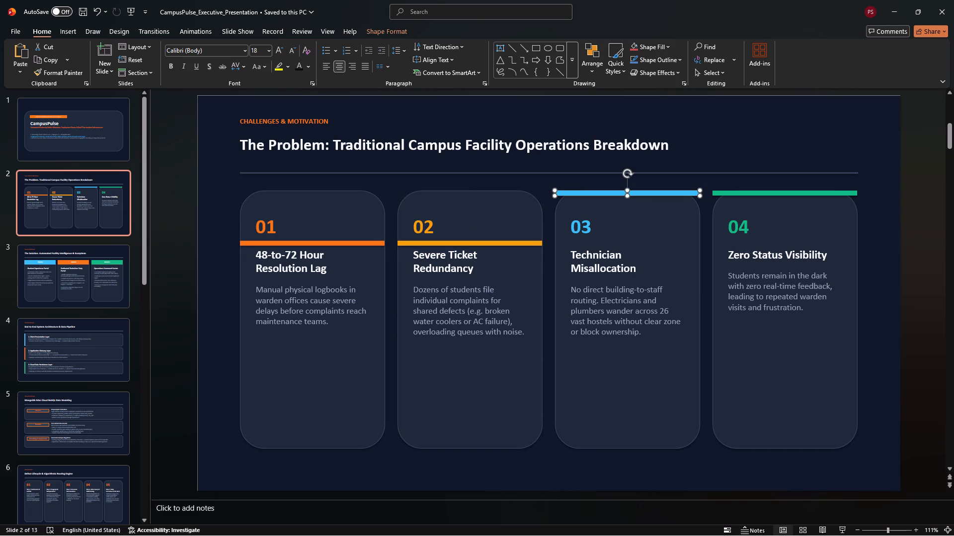
key("Down")
key("Down")
key("Down")
key("Down")
key("Down")
key("Down")
key("Down")
key("Down")
key("Down")
key("Down")
key("Down")
key("Down")
key("Down")
key("Down")
key("Down")
key("Down")
key("Down")
key("Down")
key("Down")
key("Down")
key("Down")
key("Down")
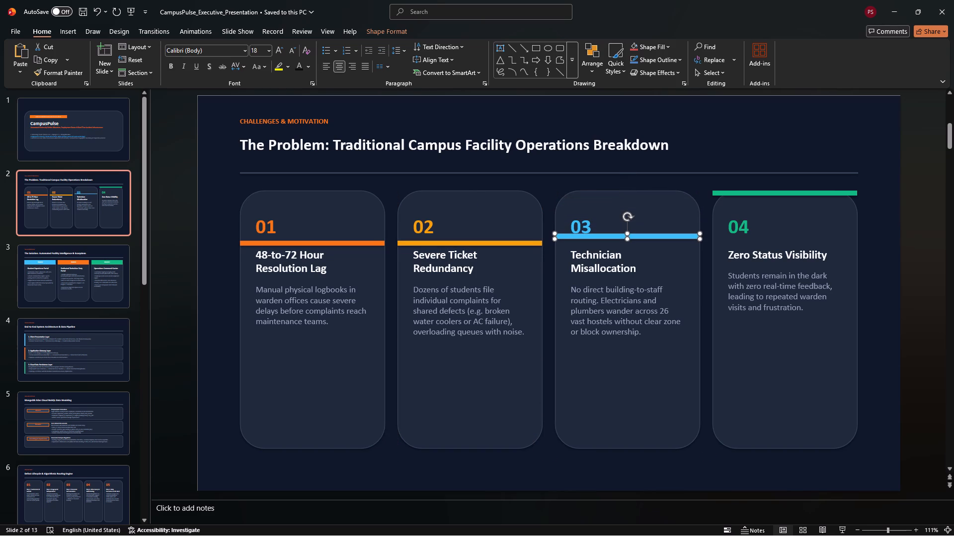
key("Down")
key("Down")
key("Down")
key("Down")
key("Down")
key("Down")
key("Down")
key("Down")
key("Down")
key("Down")
key("Down")
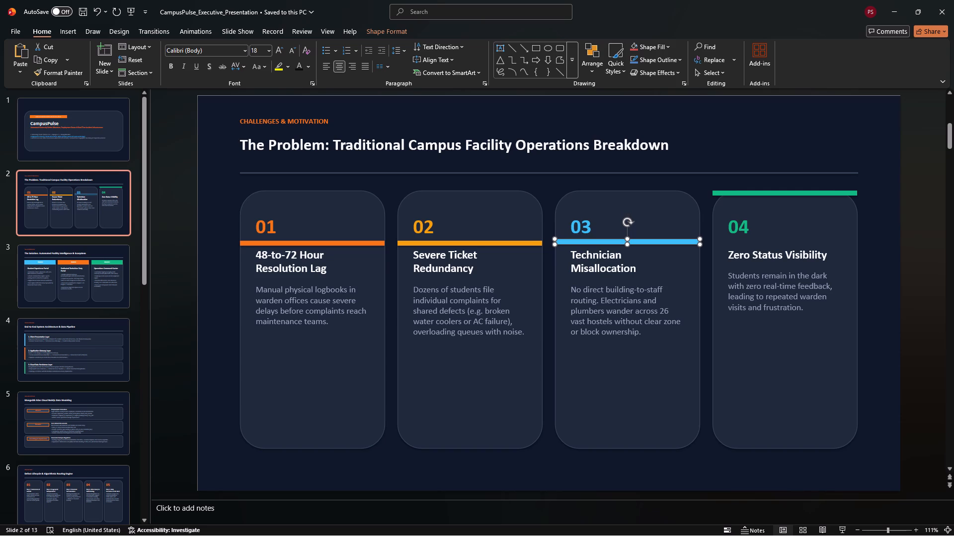
key("Down")
key("Down")
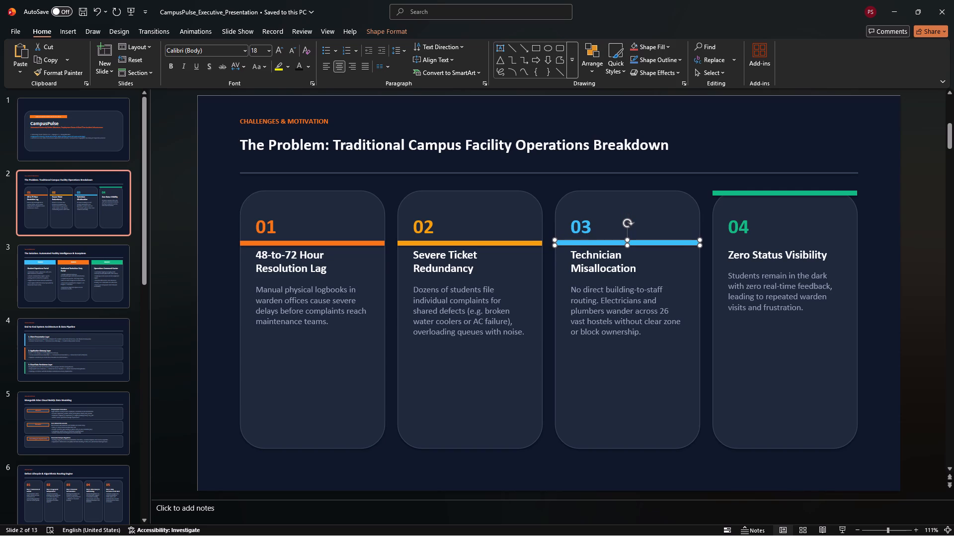
Move card 04's green accent bar down between its number and heading, aligned with the other three bars.
left_click(774, 190)
left_click(768, 196)
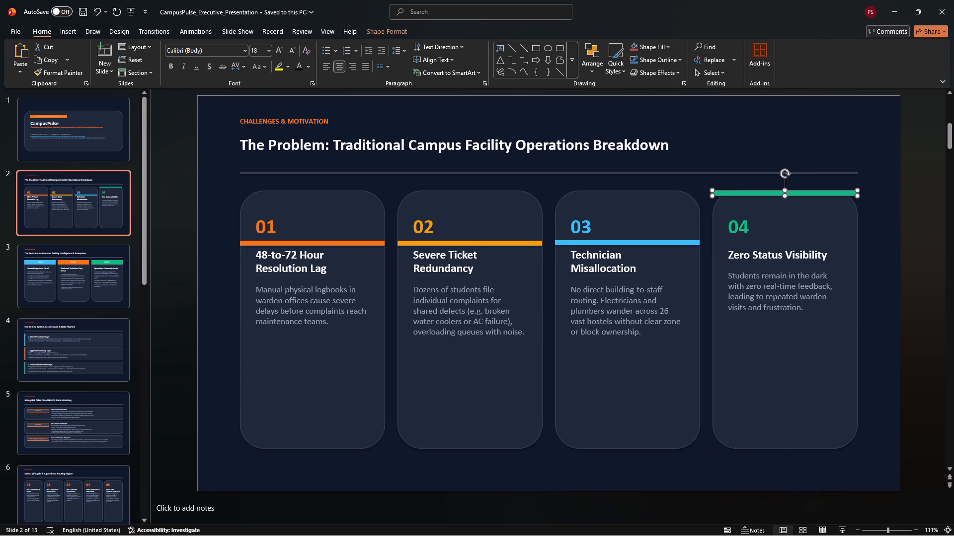
left_click_drag(768, 196, 768, 239)
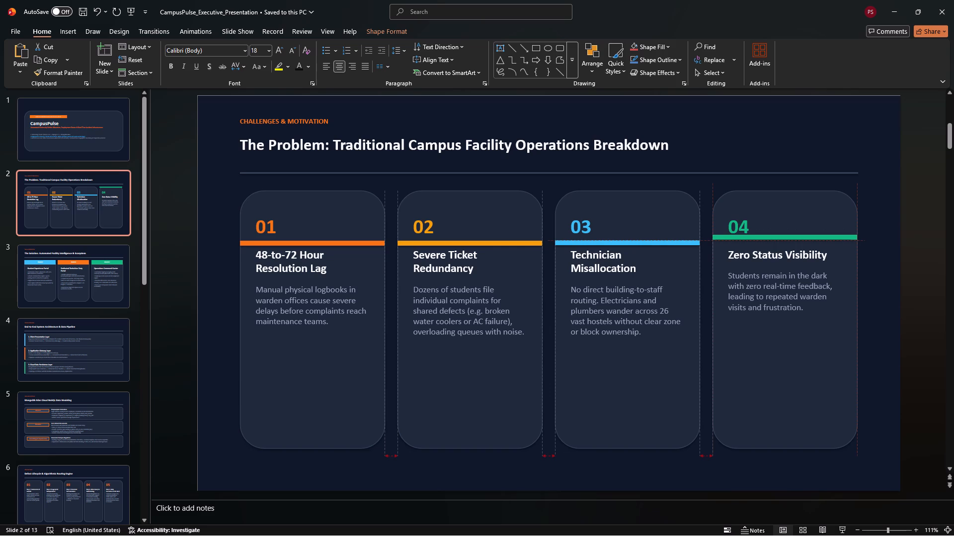
left_click_drag(768, 239, 768, 246)
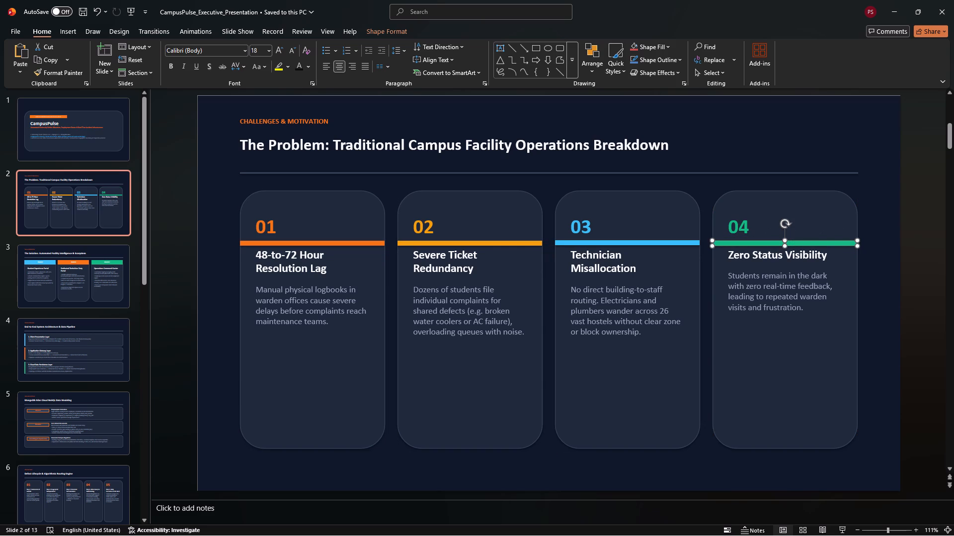
left_click(880, 277)
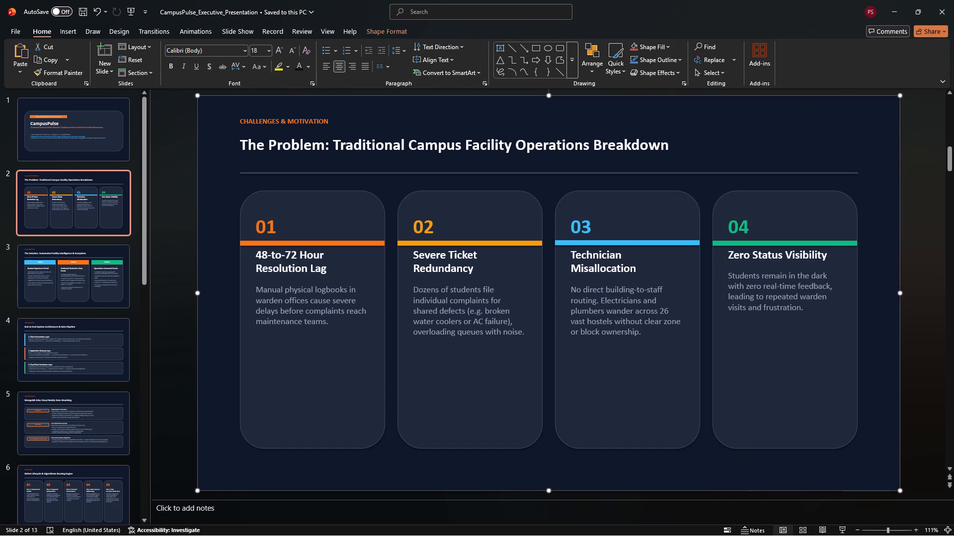
Copy card 01's heading "48-to-72 Hour Resolution Lag" and delete it from its text box.
left_click(302, 255)
left_click(289, 278)
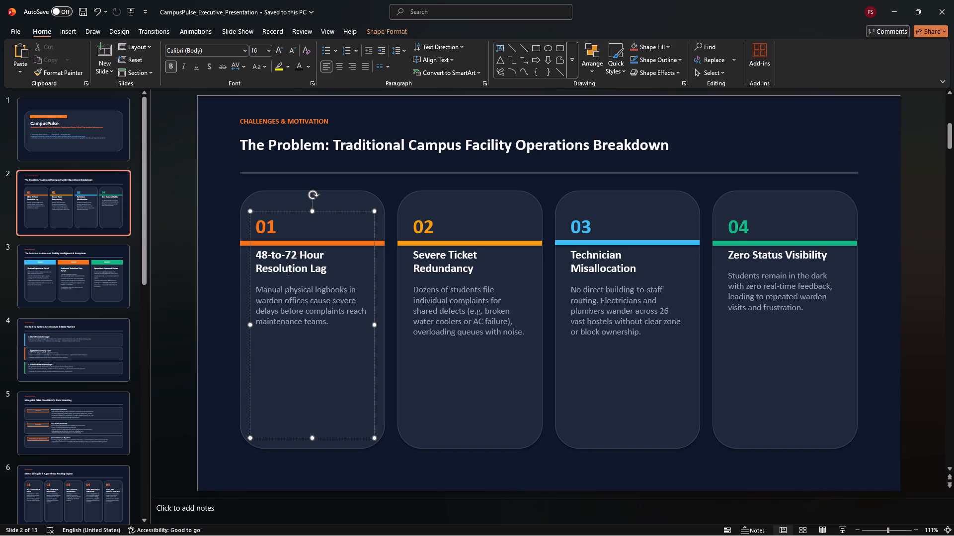
left_click_drag(343, 271, 281, 264)
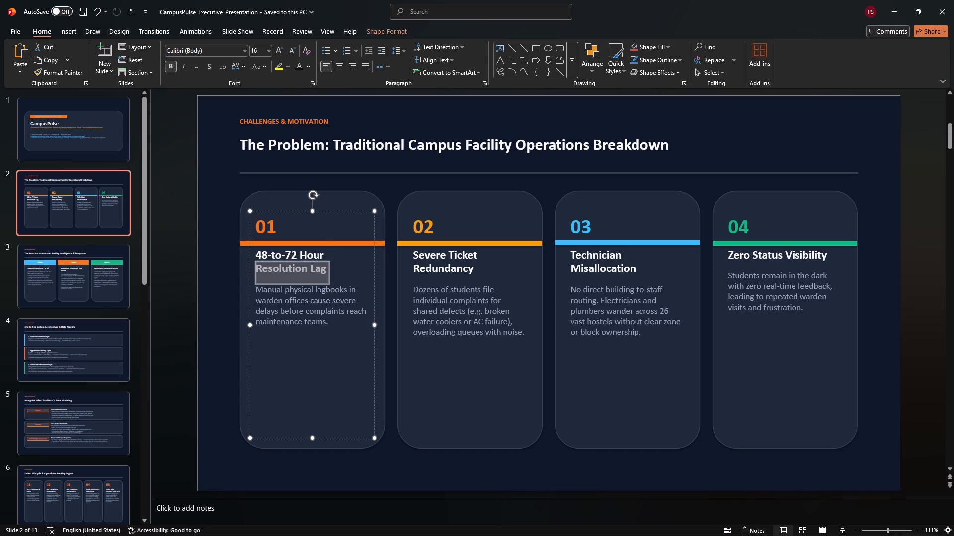
left_click_drag(281, 264, 256, 255)
left_click(202, 249)
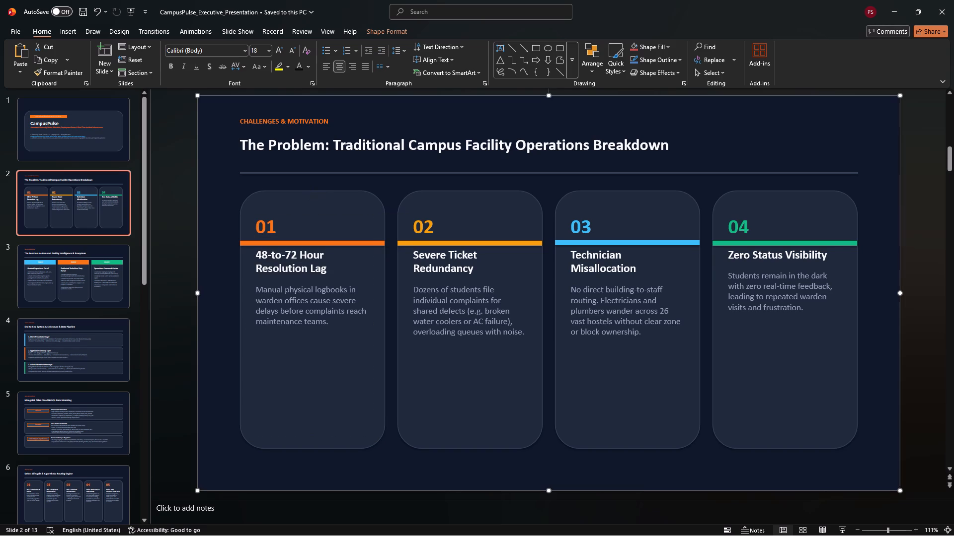
double_click(290, 253)
left_click(290, 253)
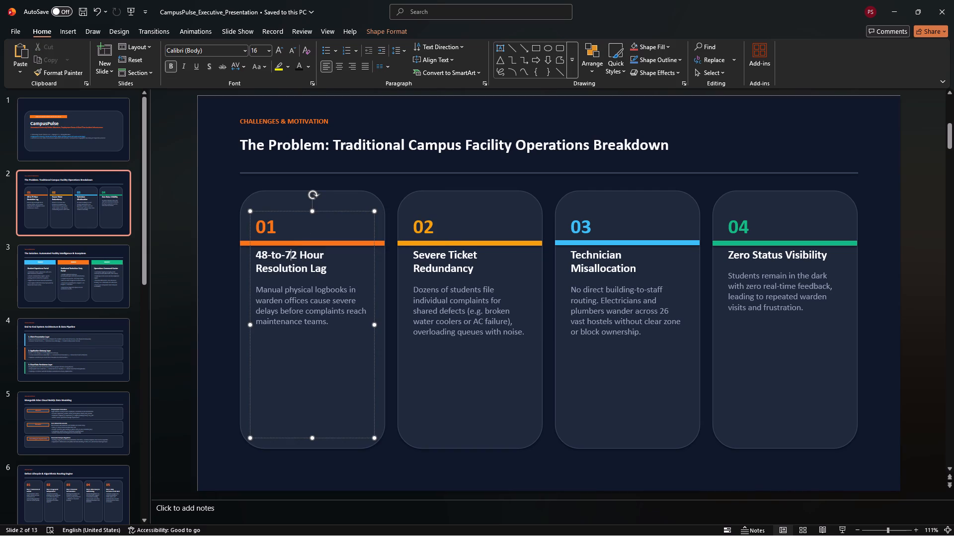
double_click(324, 261)
left_click(324, 261)
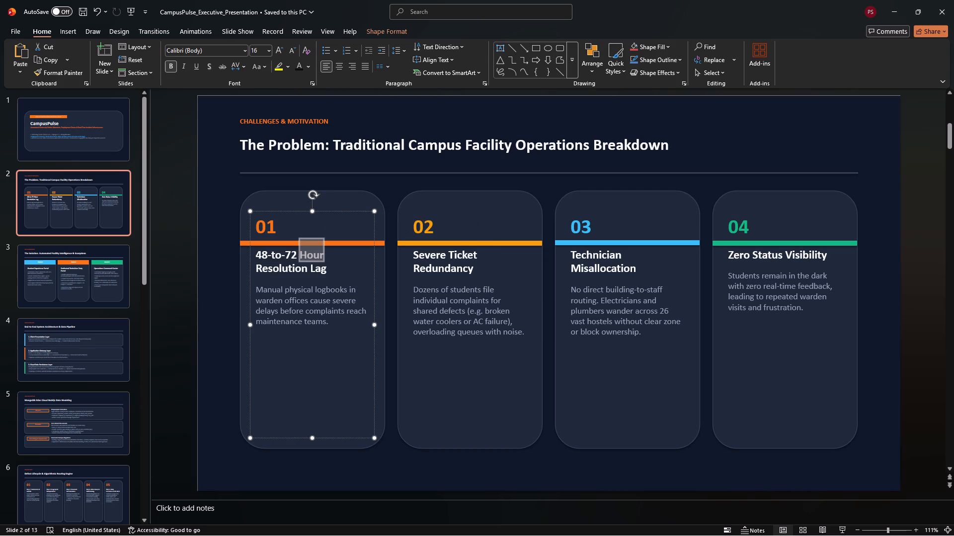
left_click(215, 330)
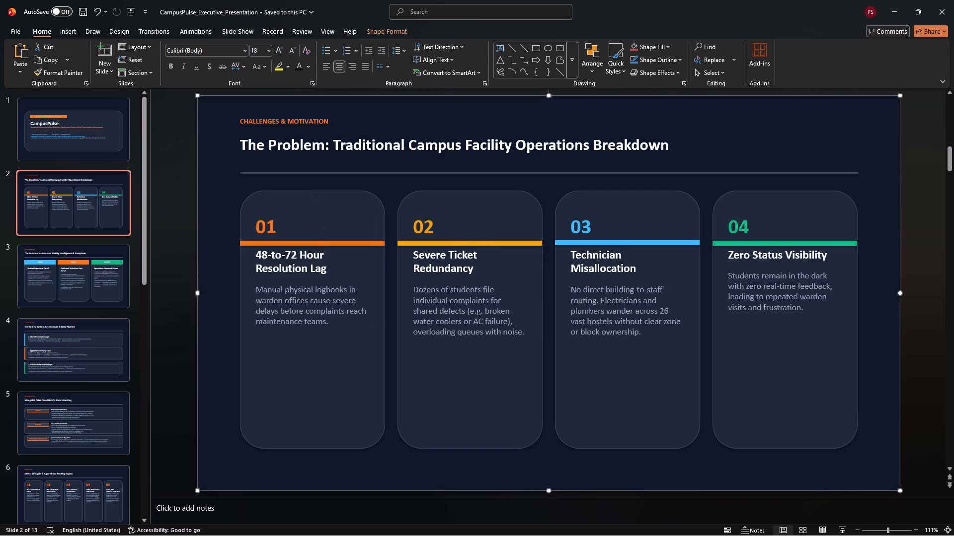
triple_click(291, 265)
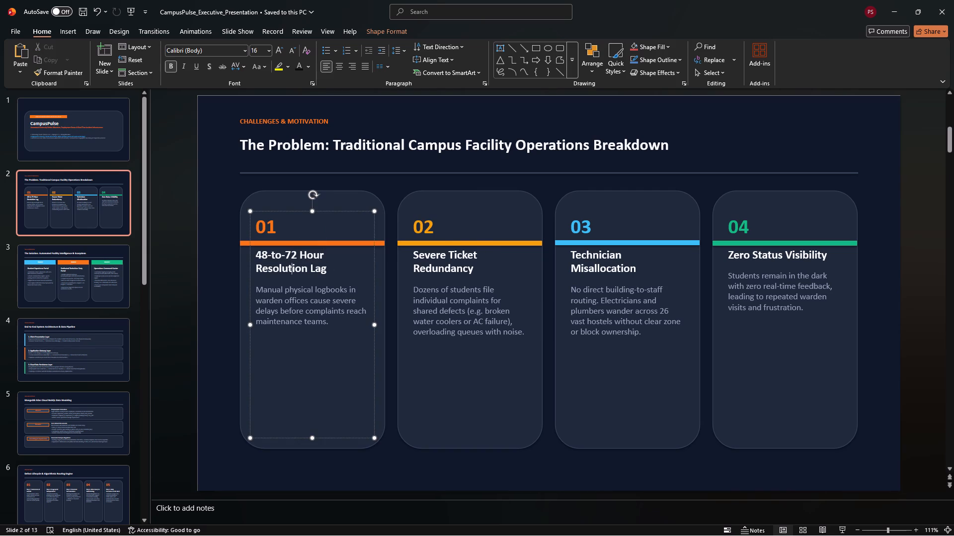
key("ctrl+c")
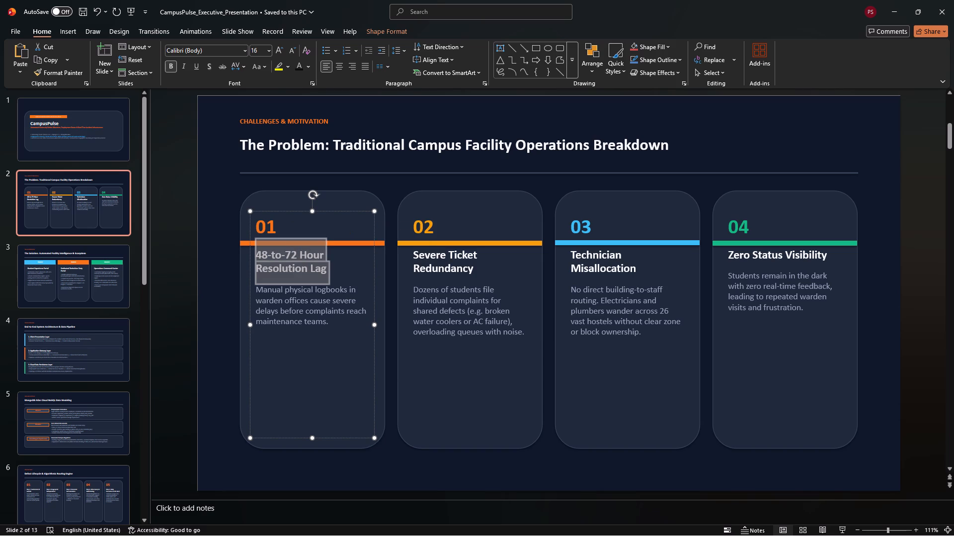
key("BackSpace")
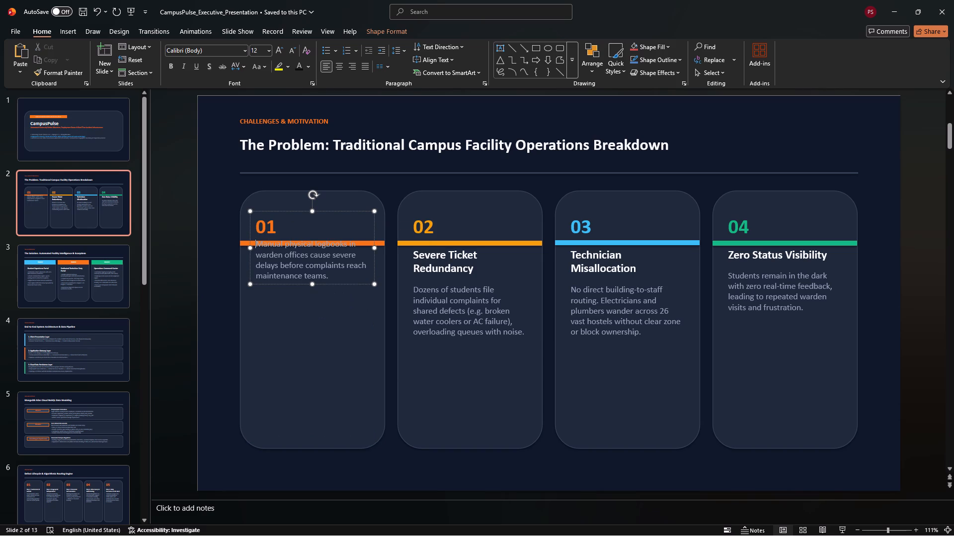
Insert five blank lines above card 01's description to push it down below the orange bar.
key("Return")
key("Return")
key("Return")
key("Return")
key("Return")
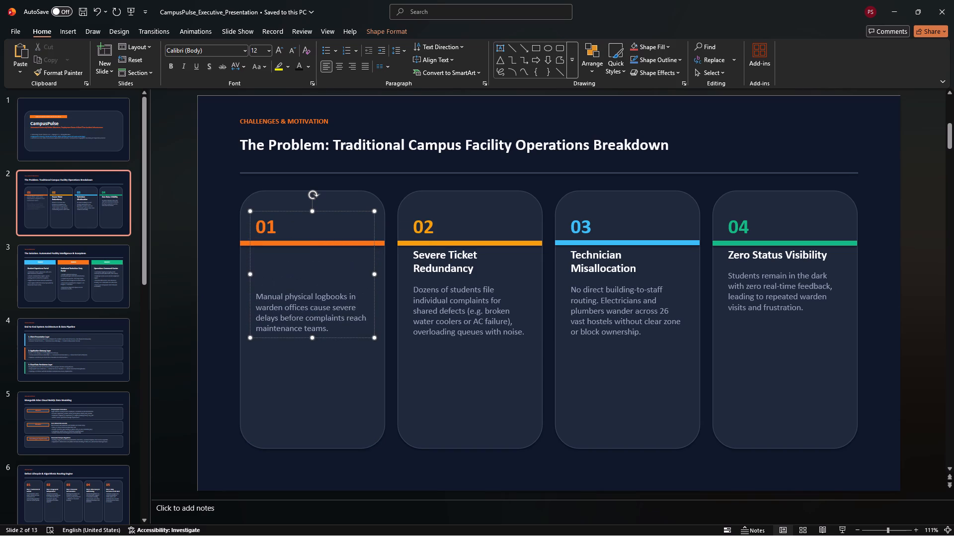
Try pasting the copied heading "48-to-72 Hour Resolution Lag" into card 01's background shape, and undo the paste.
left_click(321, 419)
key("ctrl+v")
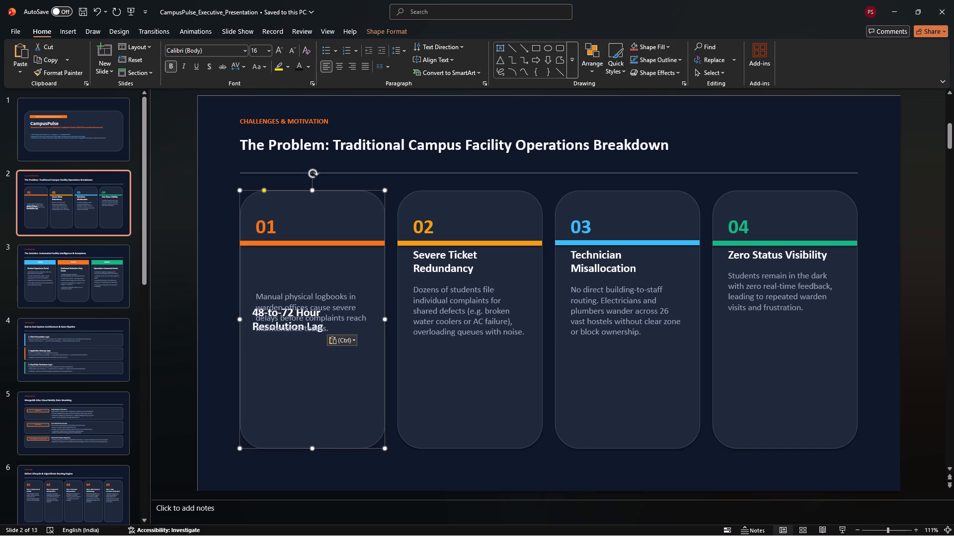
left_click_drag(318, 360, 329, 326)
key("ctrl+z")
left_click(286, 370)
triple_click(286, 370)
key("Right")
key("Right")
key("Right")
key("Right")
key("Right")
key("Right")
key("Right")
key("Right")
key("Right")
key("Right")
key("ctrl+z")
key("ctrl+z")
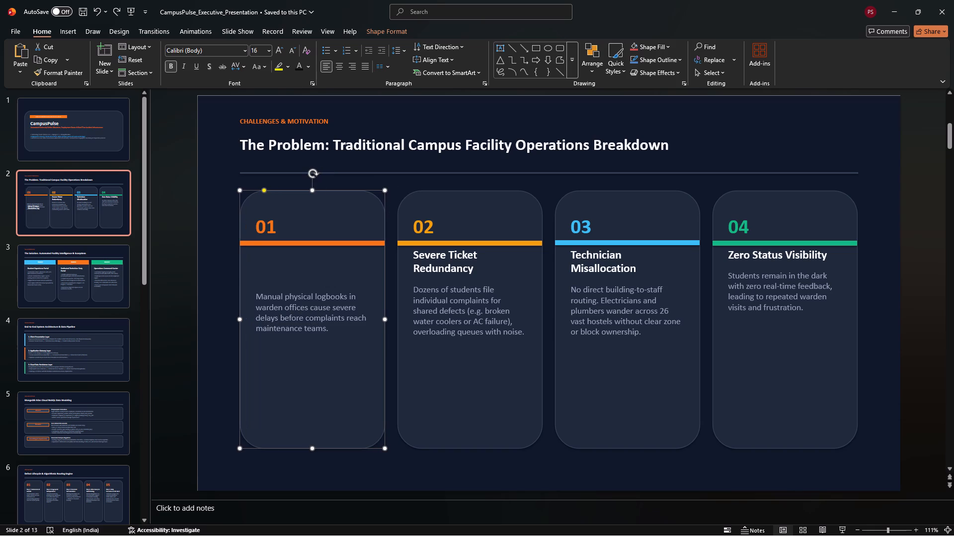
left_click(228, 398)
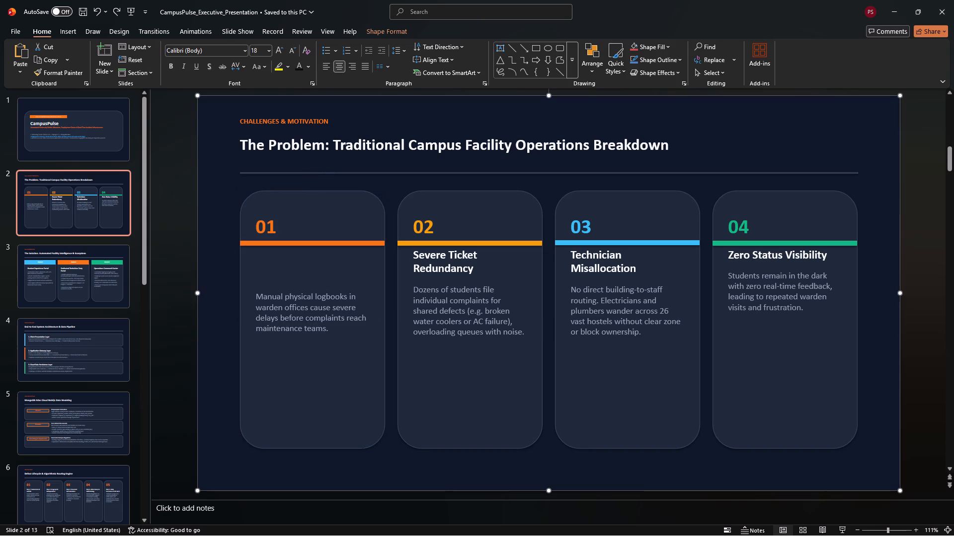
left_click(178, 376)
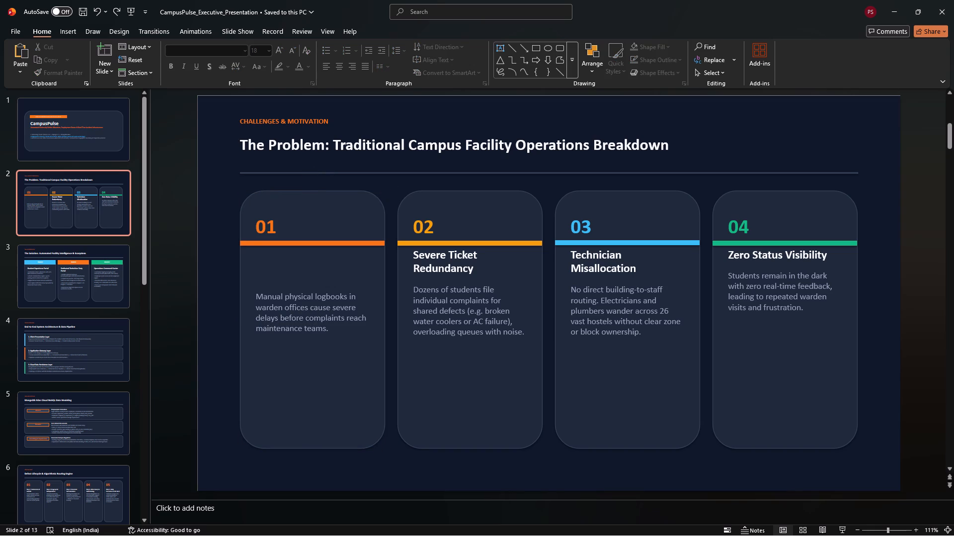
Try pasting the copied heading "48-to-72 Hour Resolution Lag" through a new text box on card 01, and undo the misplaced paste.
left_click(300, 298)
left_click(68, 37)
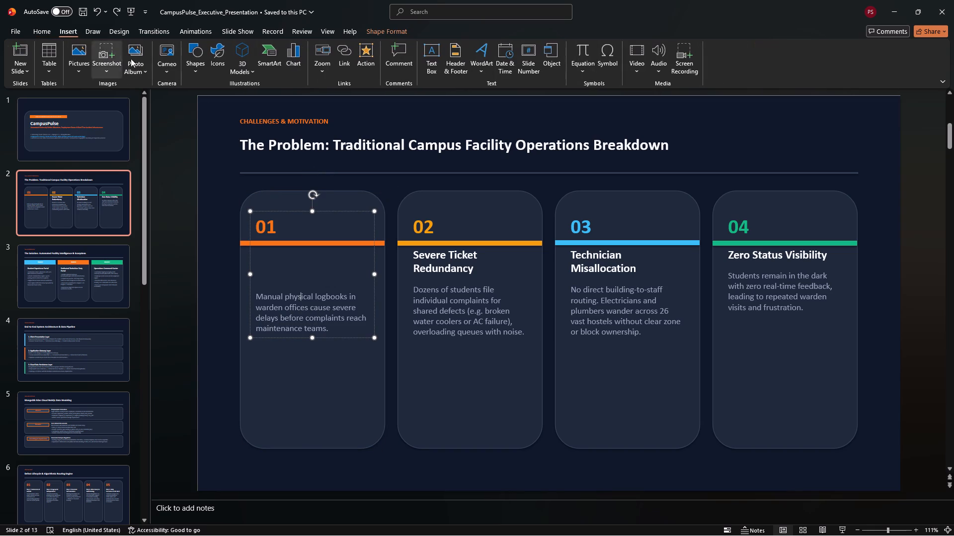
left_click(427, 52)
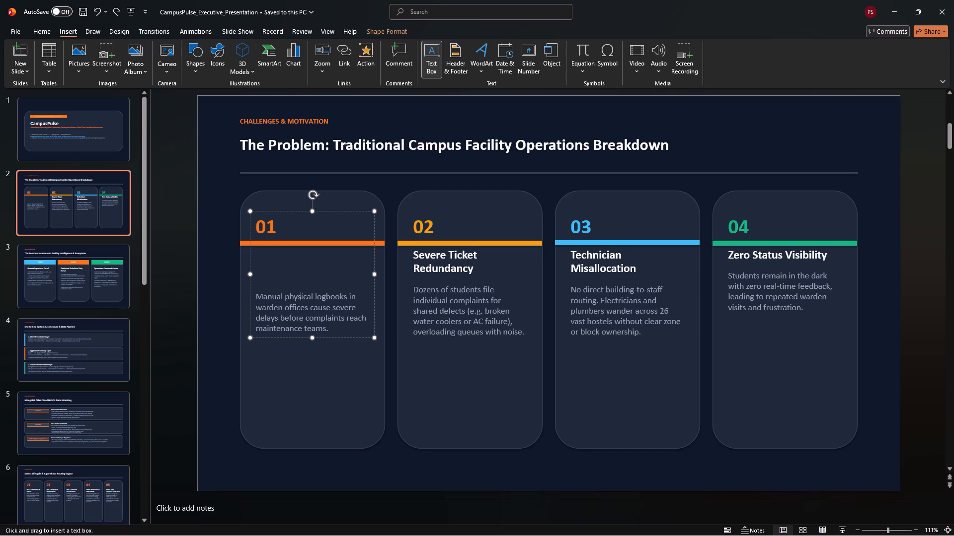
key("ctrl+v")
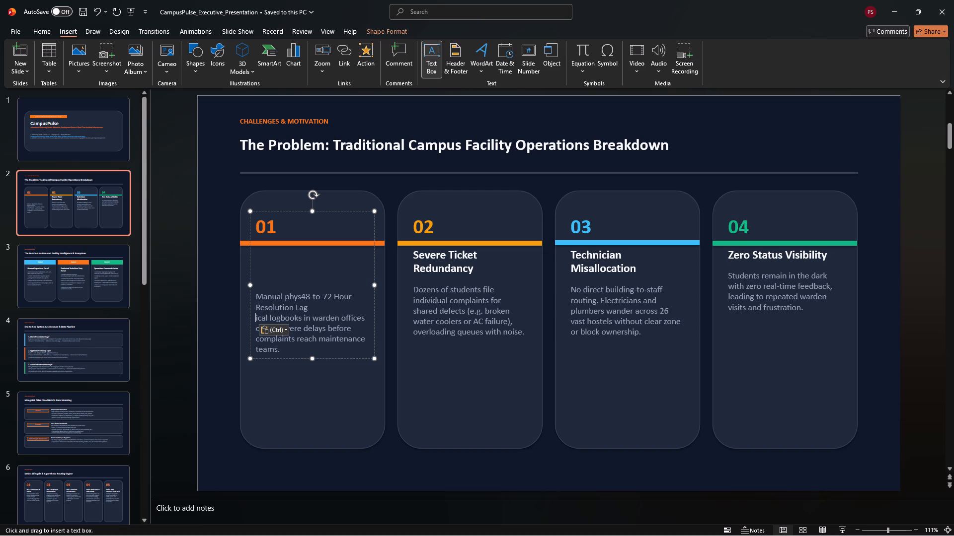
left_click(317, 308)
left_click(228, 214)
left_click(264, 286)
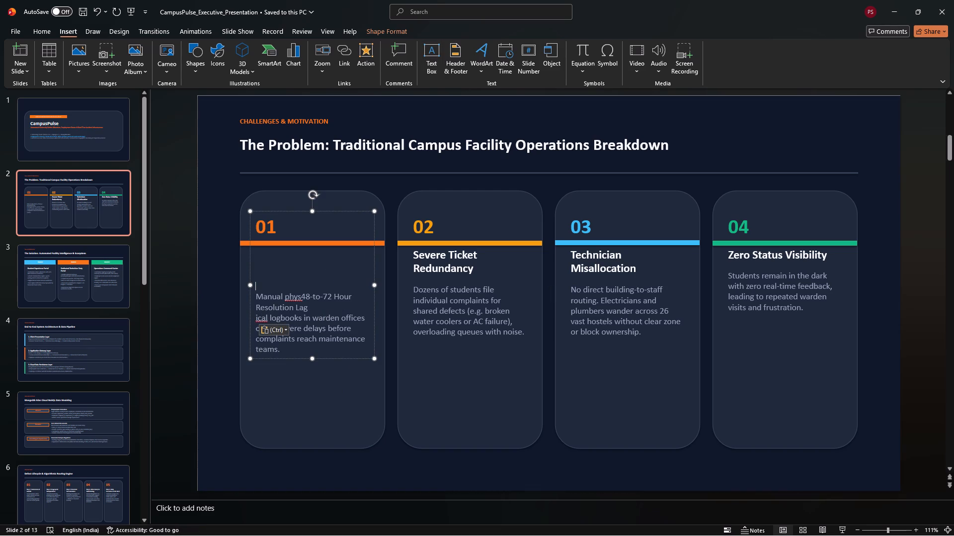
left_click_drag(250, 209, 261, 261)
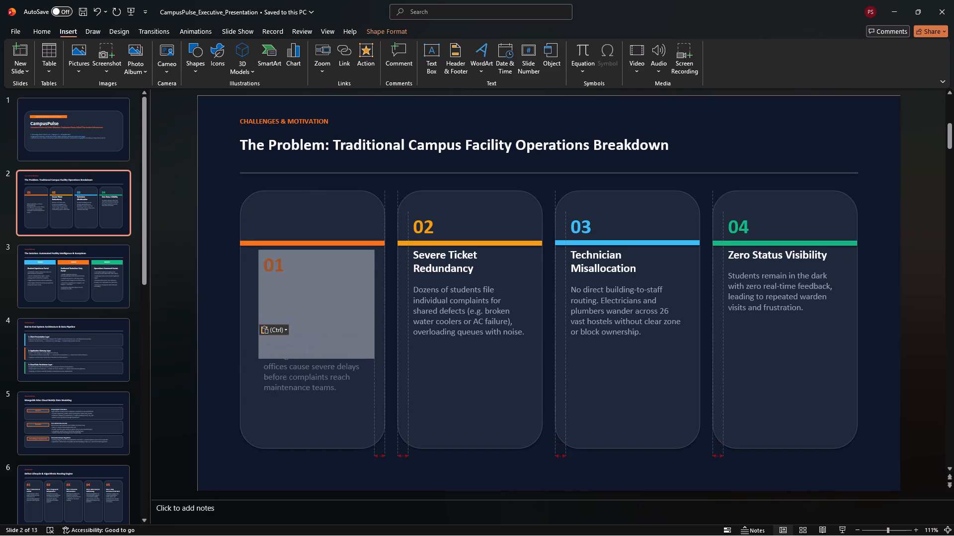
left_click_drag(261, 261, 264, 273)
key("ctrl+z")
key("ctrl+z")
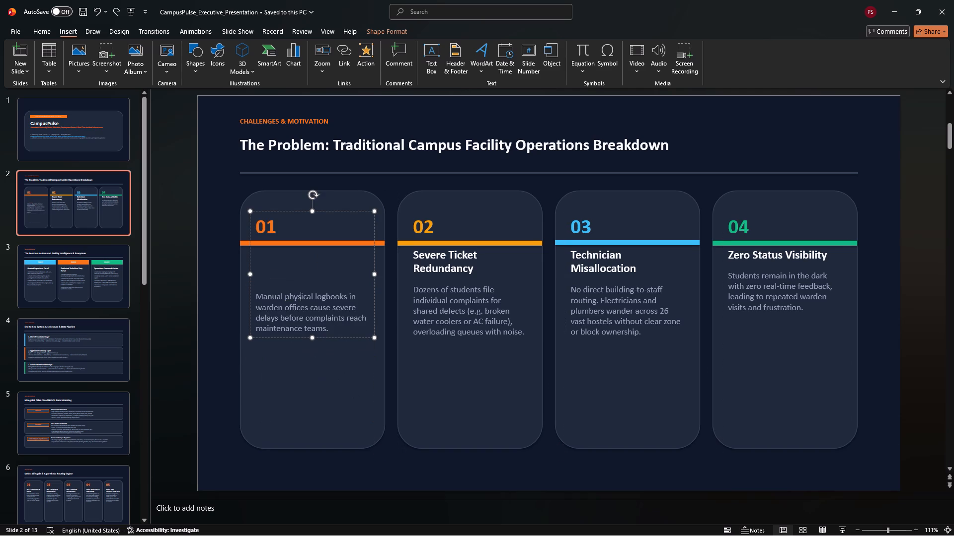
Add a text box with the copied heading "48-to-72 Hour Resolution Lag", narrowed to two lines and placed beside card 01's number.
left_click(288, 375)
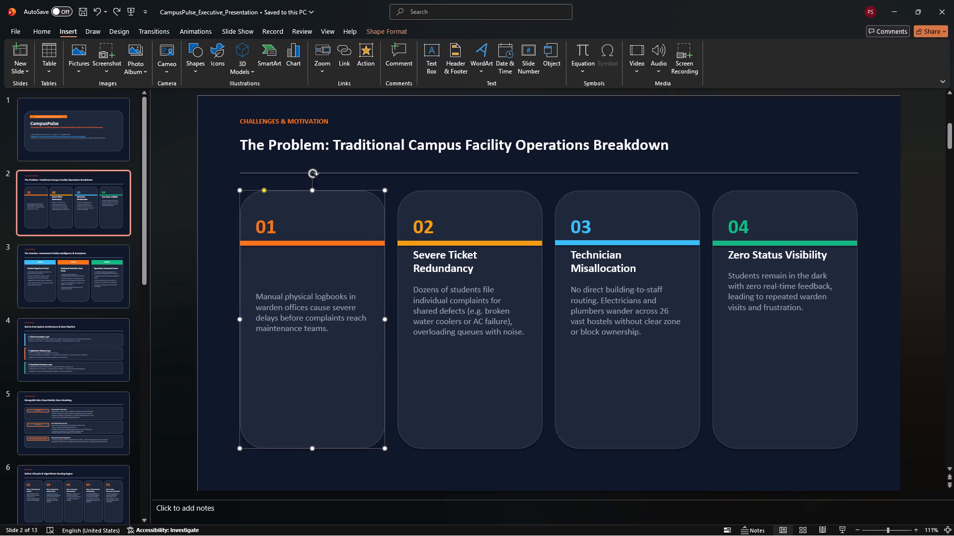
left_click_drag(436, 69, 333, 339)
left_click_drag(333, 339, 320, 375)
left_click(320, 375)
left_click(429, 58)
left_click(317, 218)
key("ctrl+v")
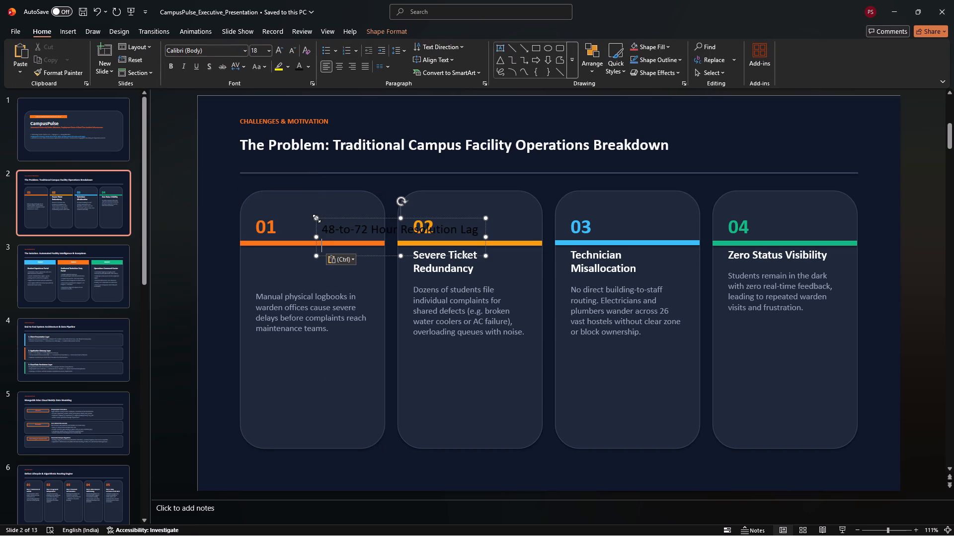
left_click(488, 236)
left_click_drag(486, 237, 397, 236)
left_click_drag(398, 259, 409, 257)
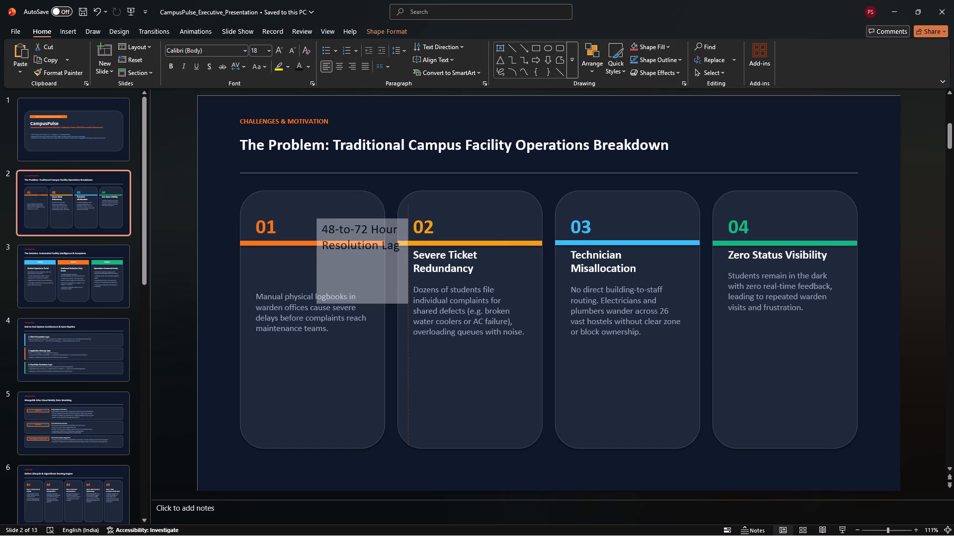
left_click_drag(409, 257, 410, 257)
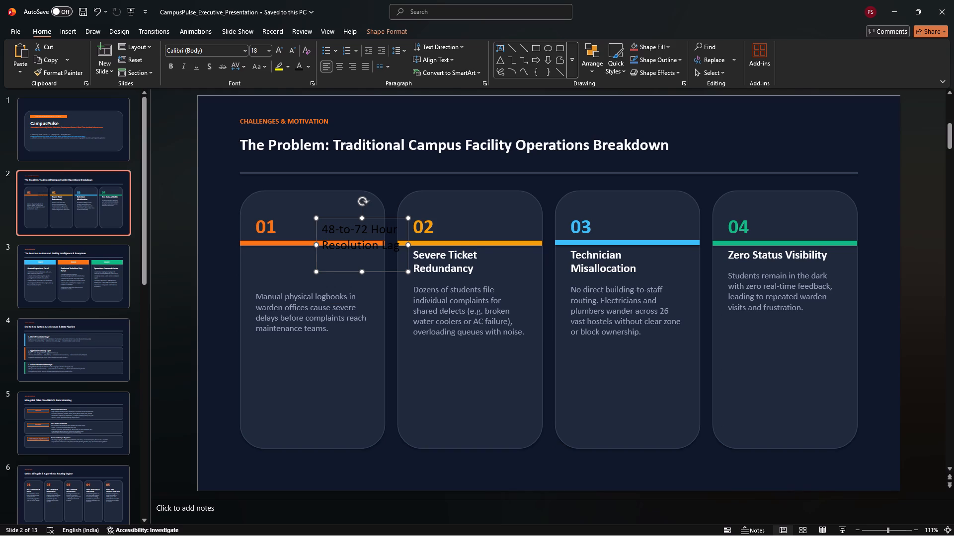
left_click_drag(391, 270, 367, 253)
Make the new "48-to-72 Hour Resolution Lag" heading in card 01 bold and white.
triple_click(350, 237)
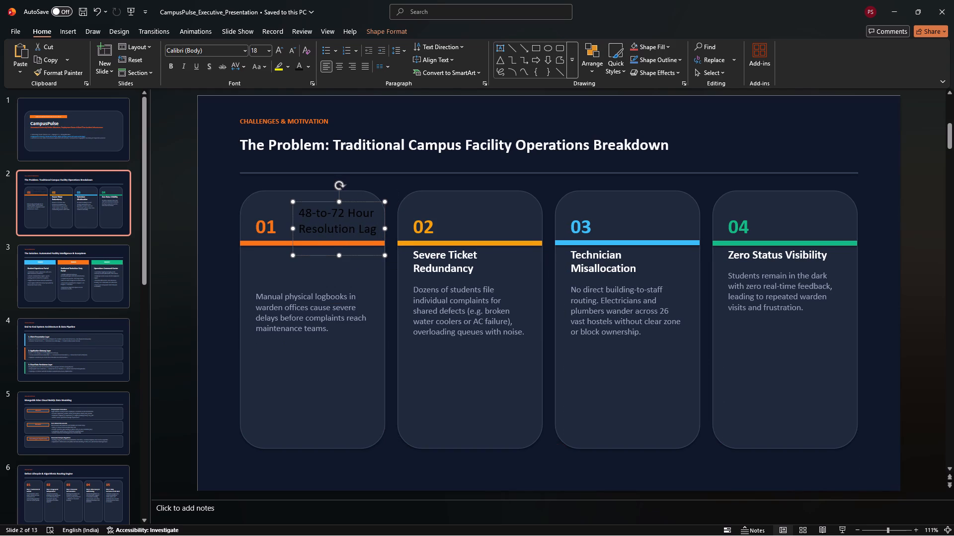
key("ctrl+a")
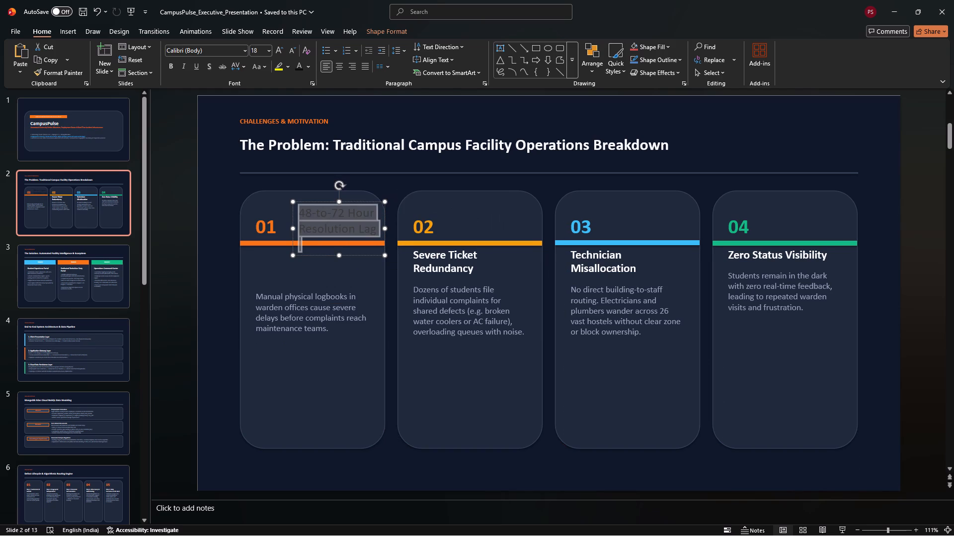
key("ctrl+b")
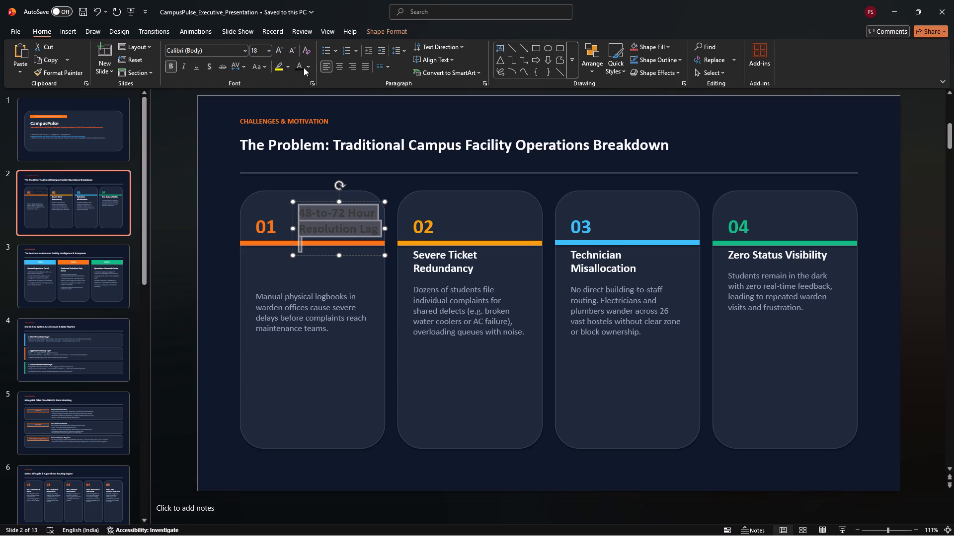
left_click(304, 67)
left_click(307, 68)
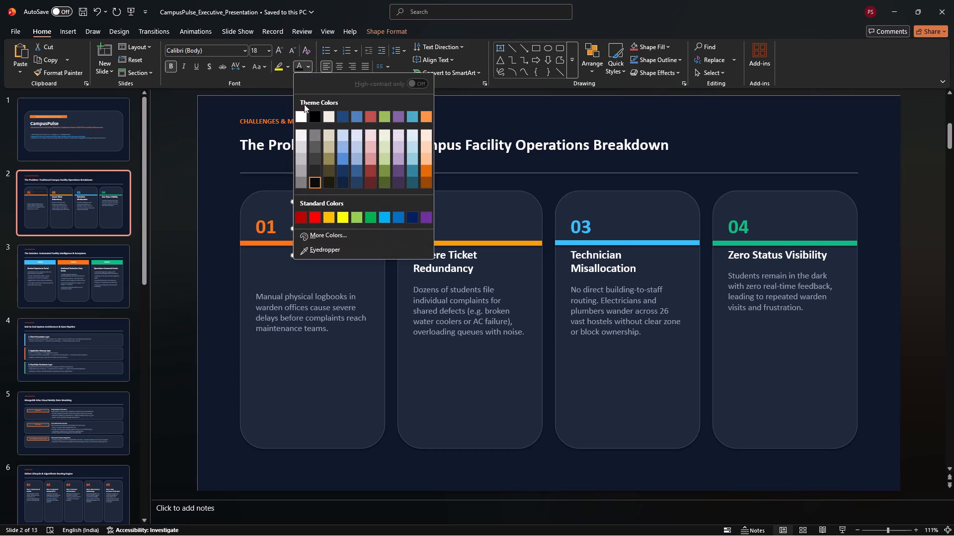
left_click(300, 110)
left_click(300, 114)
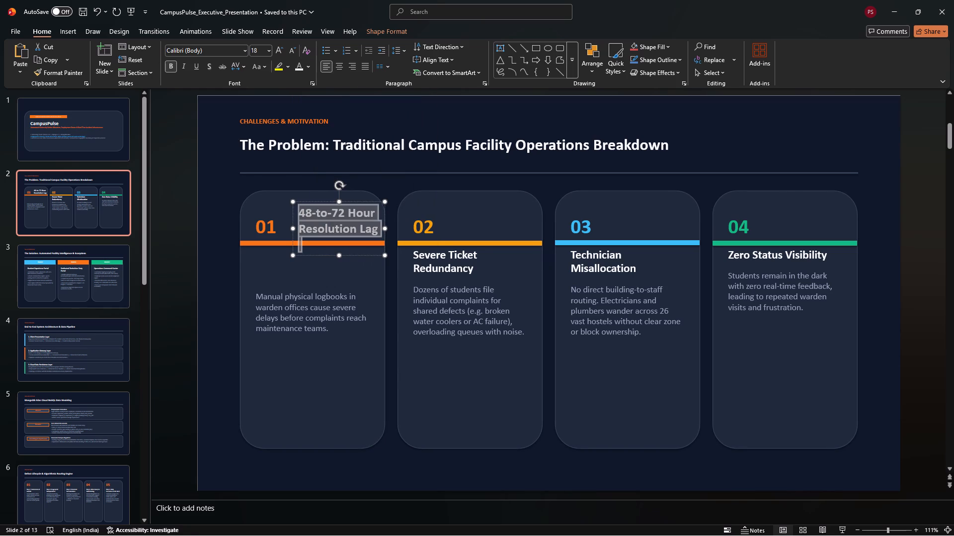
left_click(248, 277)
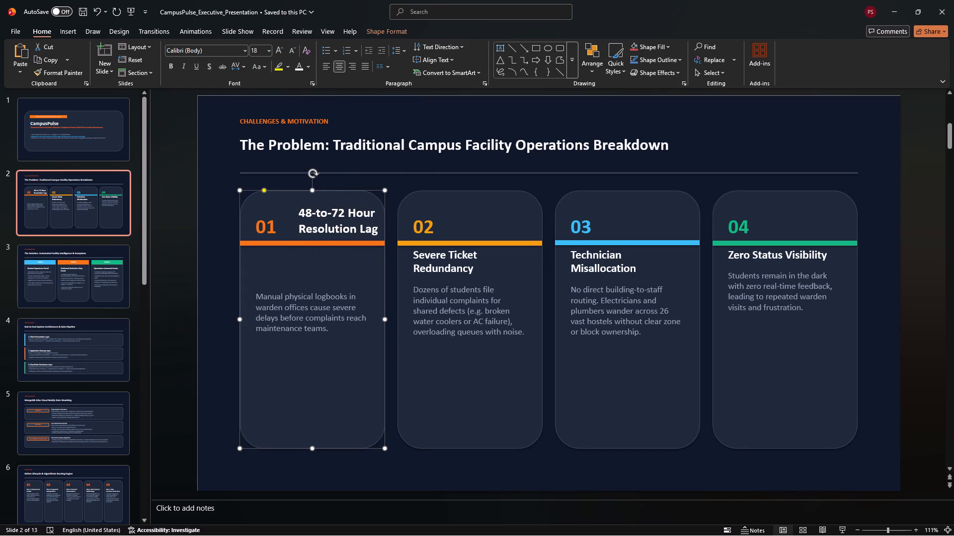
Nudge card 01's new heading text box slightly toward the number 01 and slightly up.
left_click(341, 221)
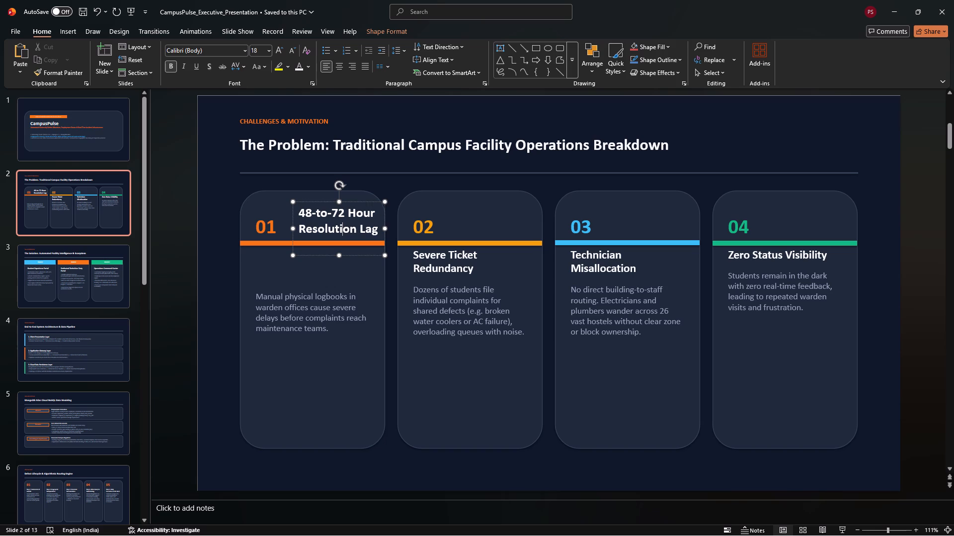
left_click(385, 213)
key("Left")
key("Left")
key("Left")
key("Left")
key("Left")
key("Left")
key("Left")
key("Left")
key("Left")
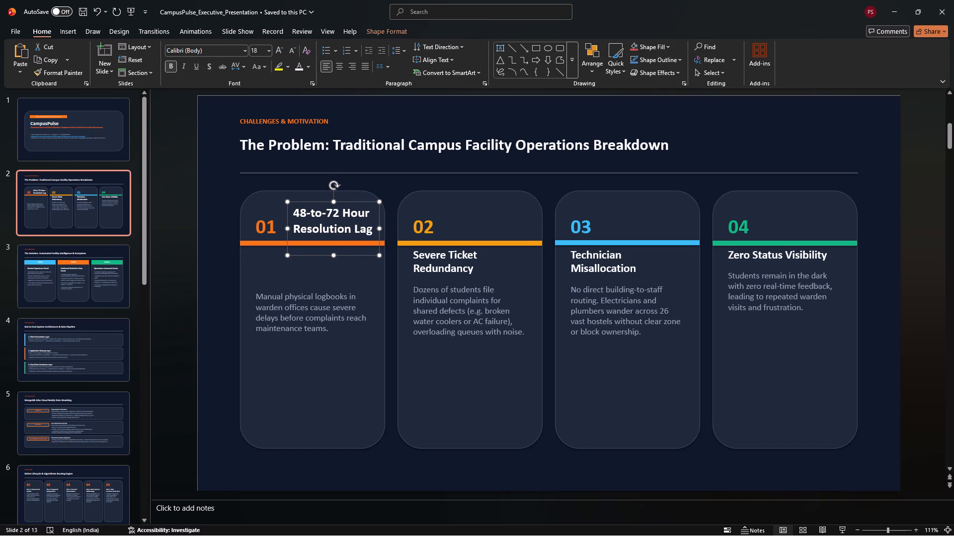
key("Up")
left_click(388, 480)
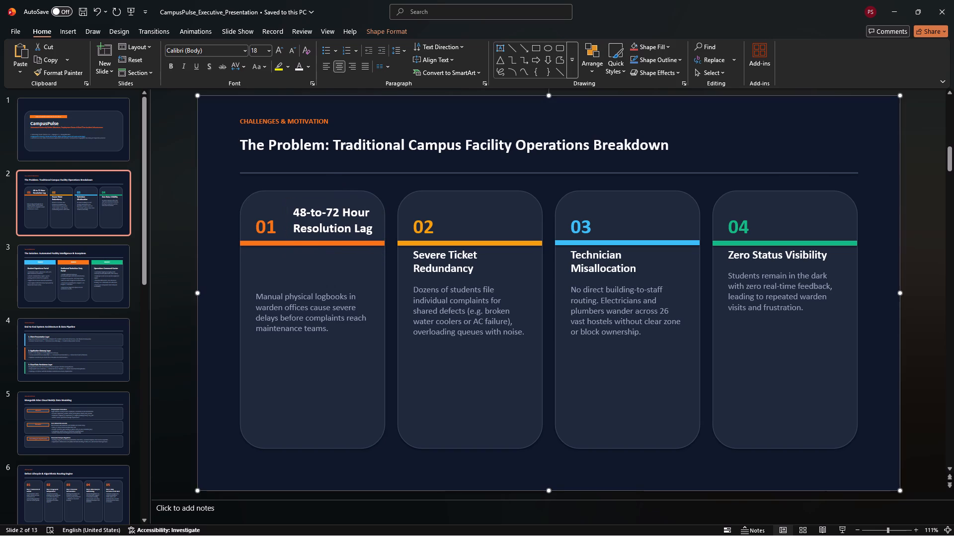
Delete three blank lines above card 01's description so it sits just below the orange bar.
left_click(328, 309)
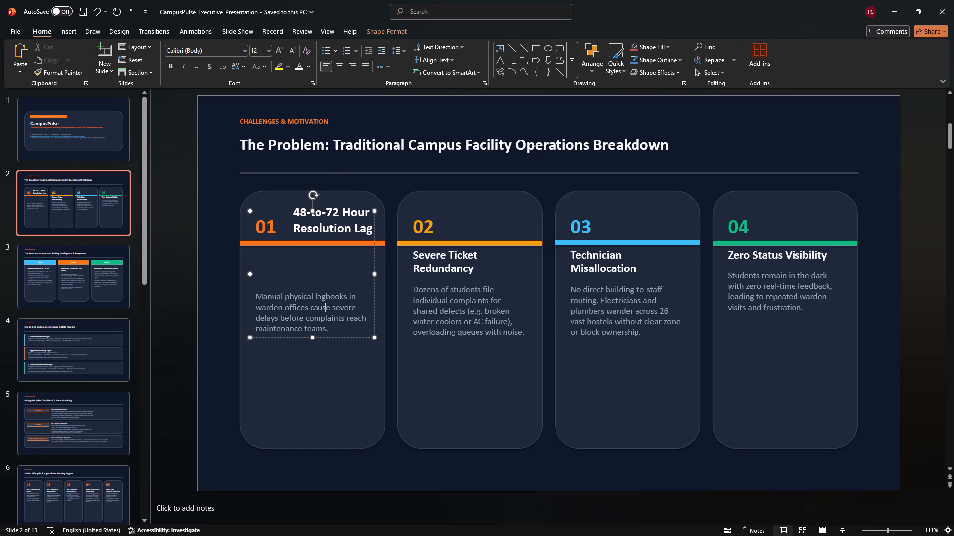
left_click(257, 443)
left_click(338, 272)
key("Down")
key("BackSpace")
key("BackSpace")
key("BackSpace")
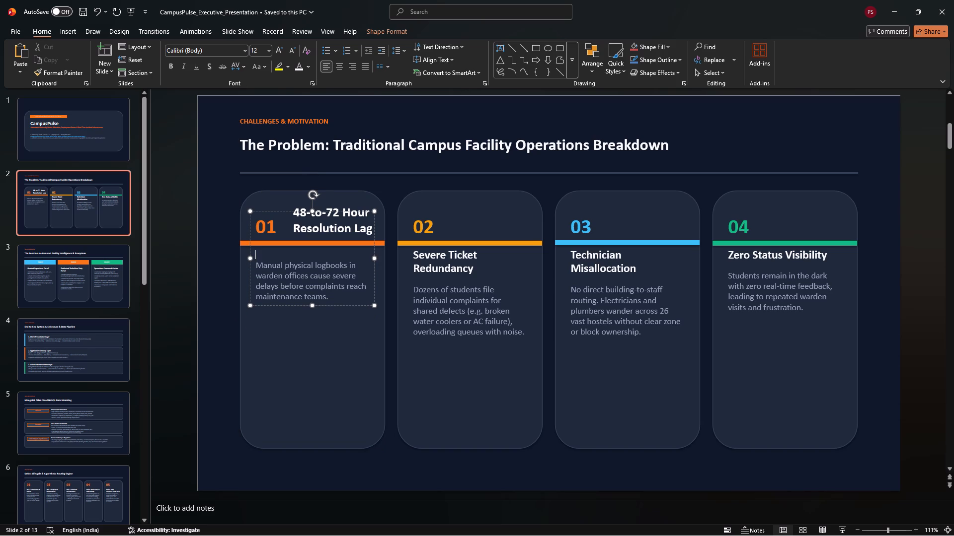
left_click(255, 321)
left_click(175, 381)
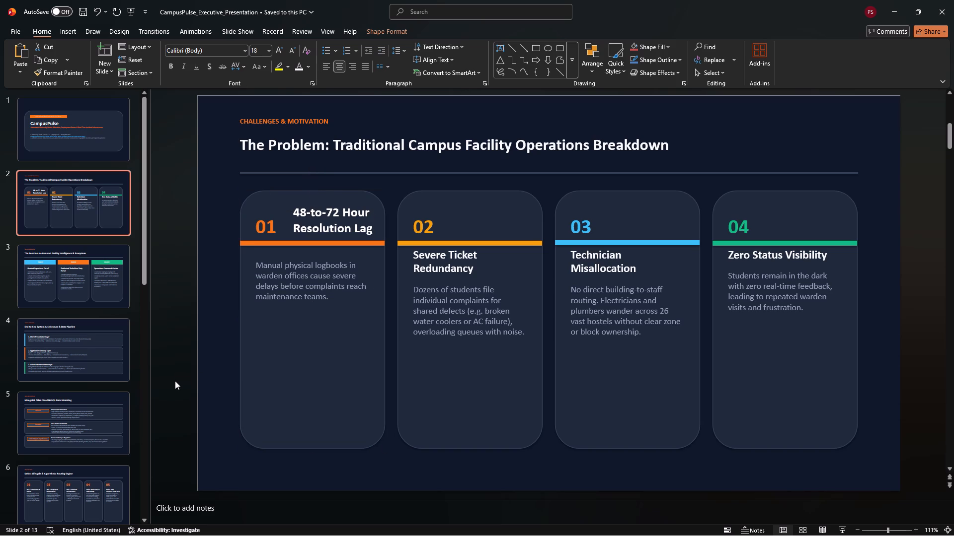
Undo the heading, description and accent bar changes on slide 2 as far back as the history allows.
key("ctrl+z")
key("ctrl+z")
key("ctrl+z")
key("ctrl+z")
key("ctrl+z")
key("ctrl+z")
key("ctrl+z")
key("ctrl+z")
key("ctrl+z")
key("ctrl+z")
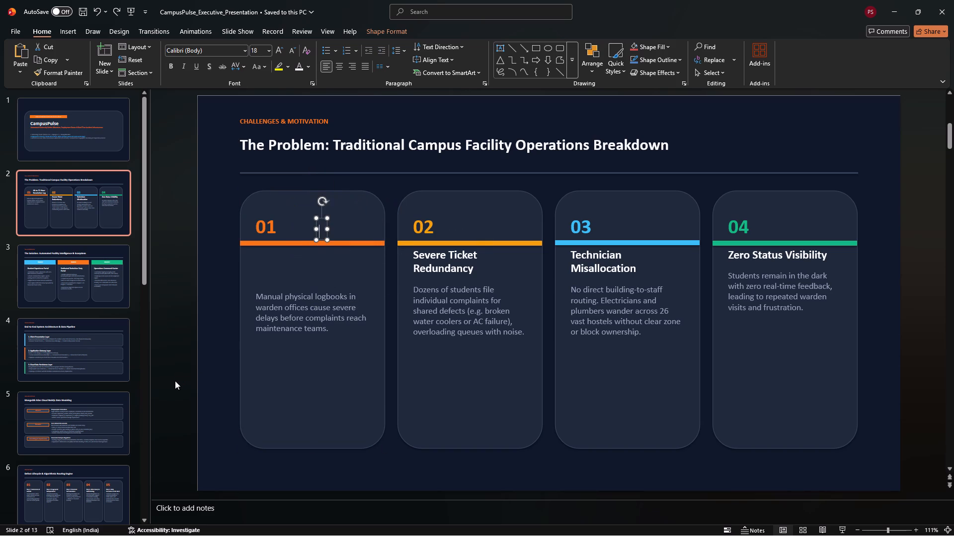
key("ctrl+z")
key("ctrl+z")
key("ctrl+z")
key("ctrl+z")
key("ctrl+z")
key("ctrl+z")
key("ctrl+z")
key("ctrl+z")
key("ctrl+z")
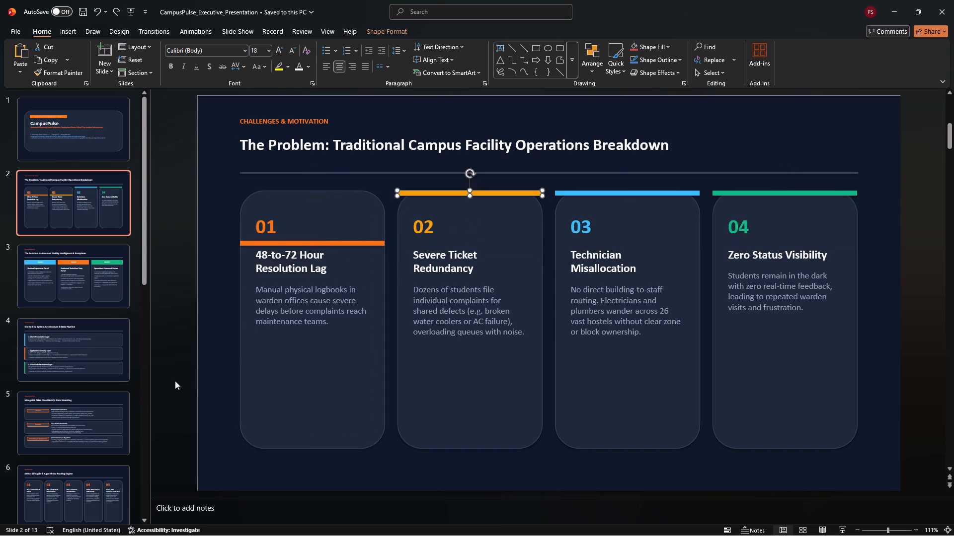
key("ctrl+z")
key("ctrl+z")
key("ctrl+z")
key("ctrl+z")
key("ctrl+z")
key("ctrl+z")
key("ctrl+z")
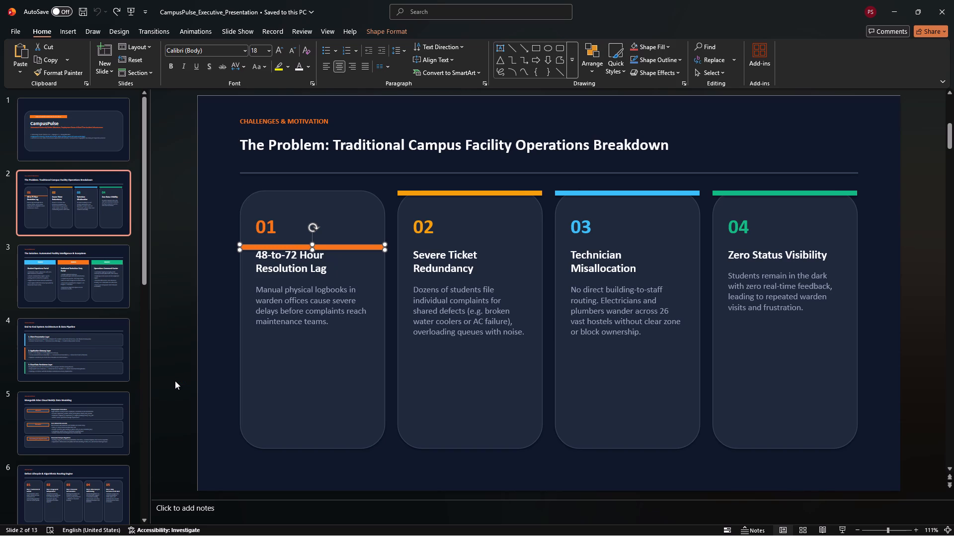
key("ctrl+z")
key("ctrl+z")
key("ctrl+z")
key("ctrl+z")
Move card 01's orange accent bar up to the card's top edge, aligned with the other three bars.
left_click(226, 299)
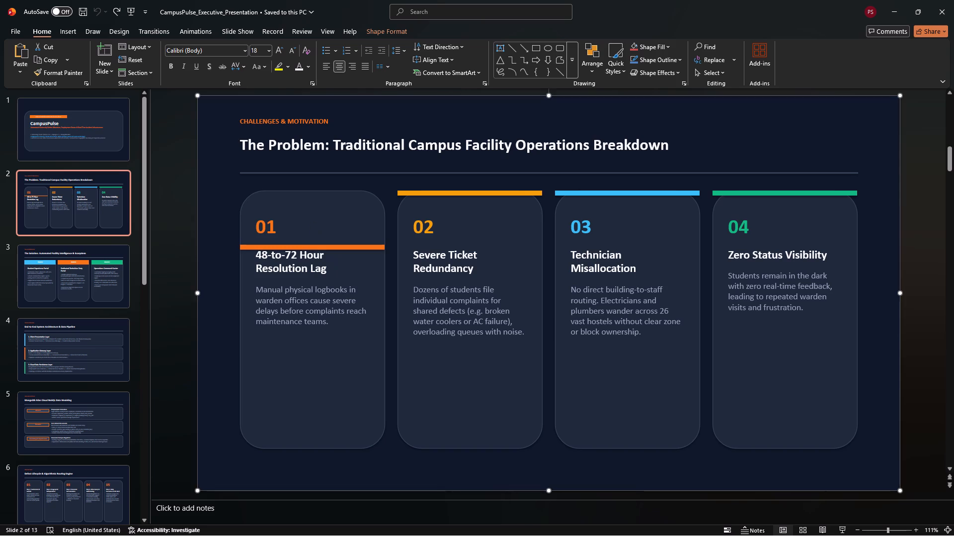
left_click(247, 247)
key("Up")
key("Up")
key("Up")
key("Up")
key("Up")
key("Up")
key("Up")
key("Up")
key("Up")
key("Up")
key("Up")
key("Up")
key("Up")
key("Up")
key("Up")
key("Up")
key("Up")
key("Up")
key("Up")
key("Up")
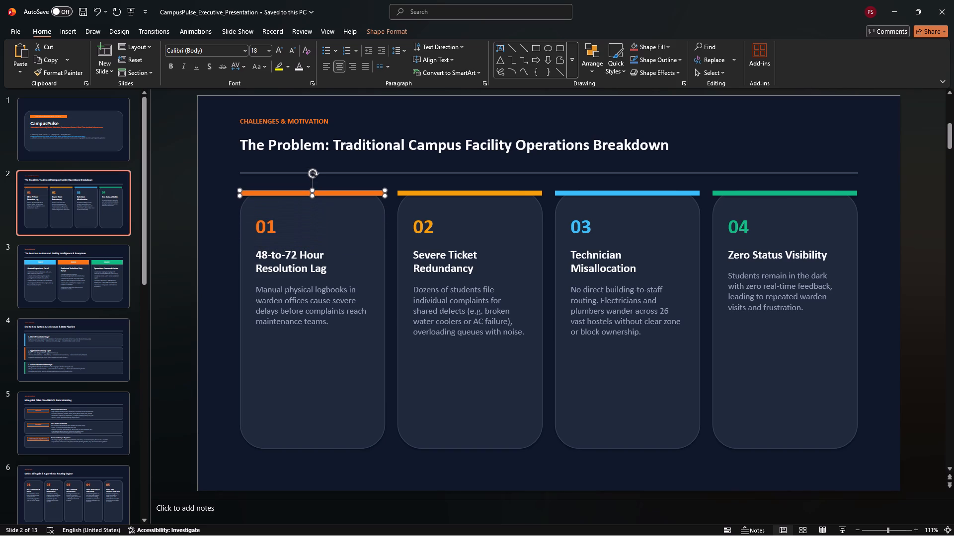
key("Down")
key("Up")
left_click(229, 277)
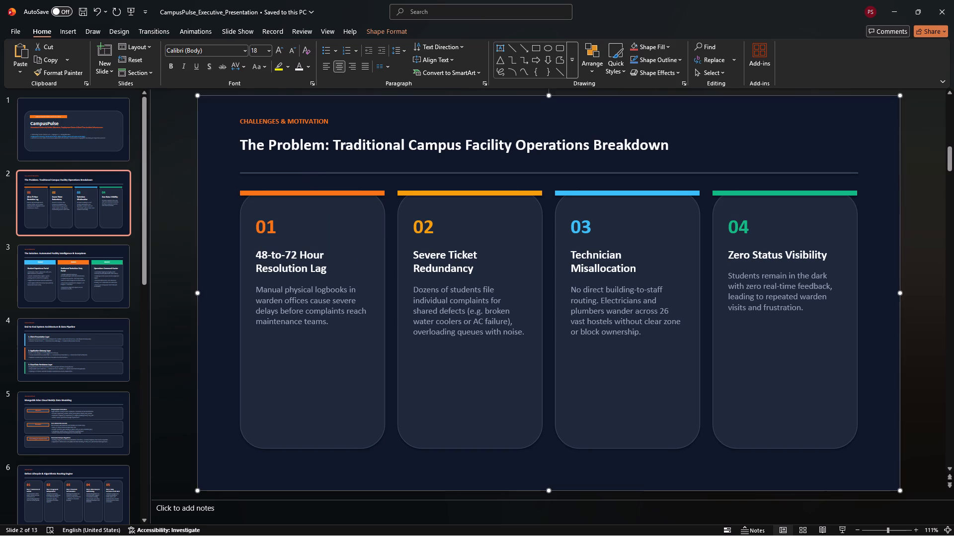
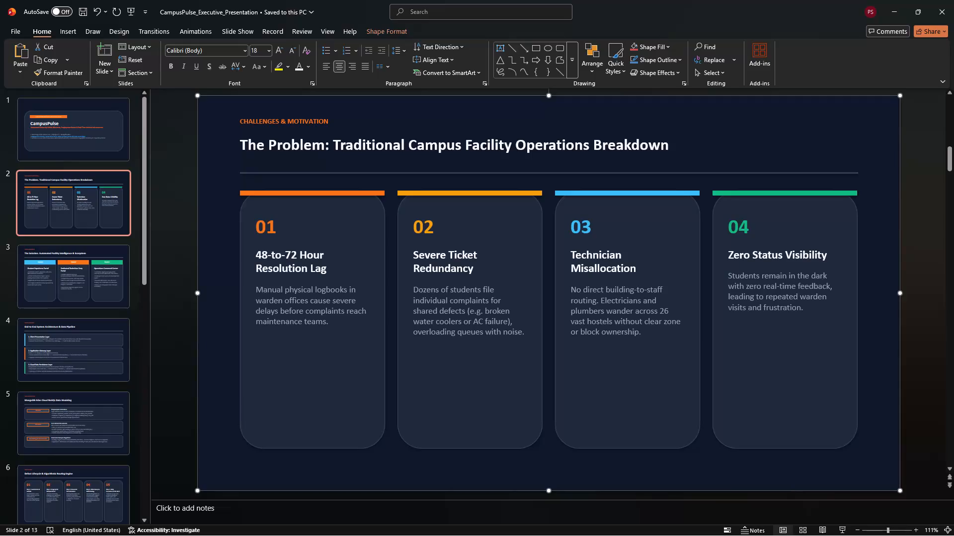
Go to slide 3 and examine the Operations Command Center heading and employee roster bullet in the Pillar 03 card.
left_click(102, 285)
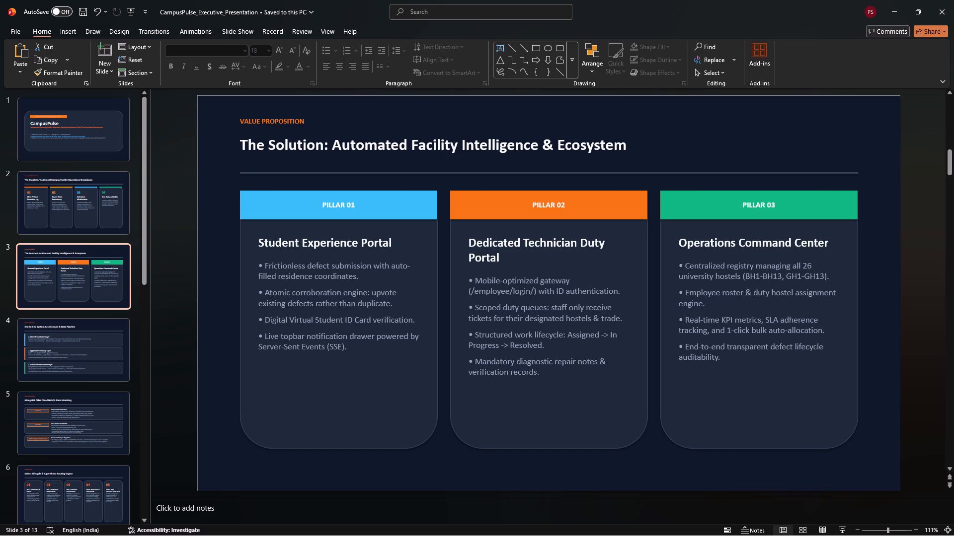
double_click(770, 245)
left_click(770, 245)
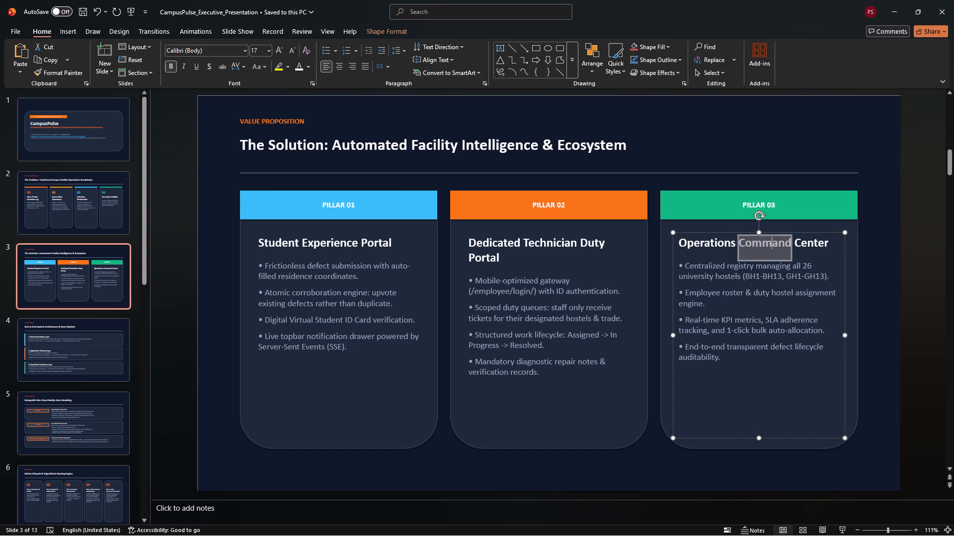
left_click(872, 272)
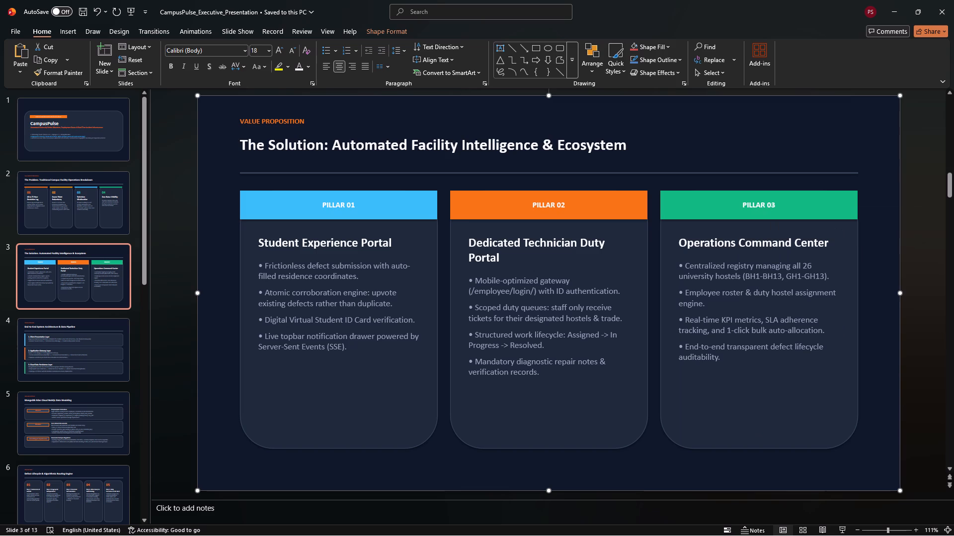
double_click(705, 300)
left_click(705, 300)
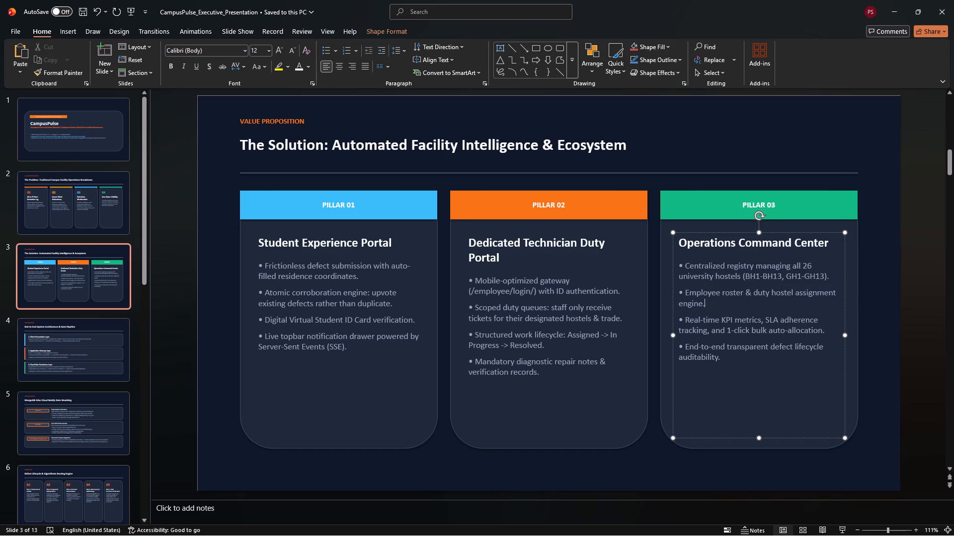
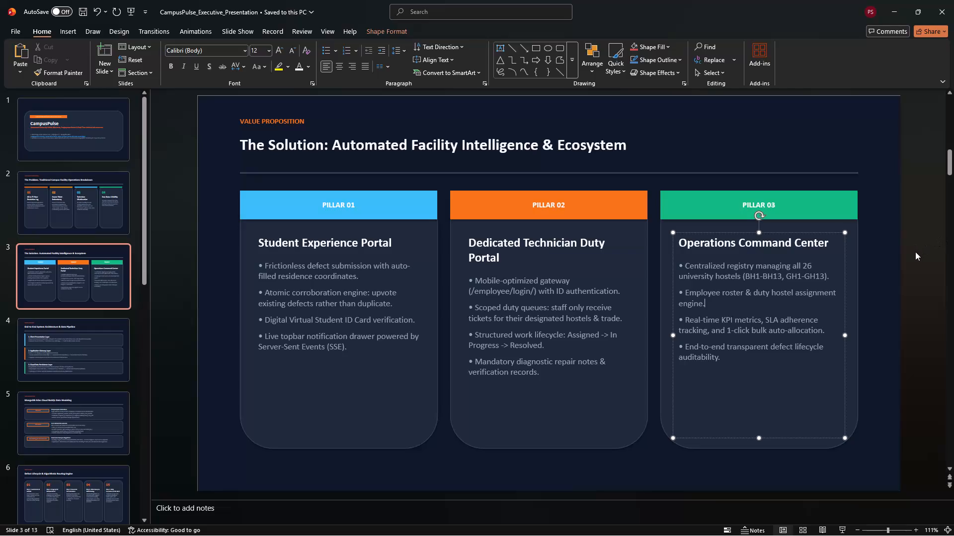
Append "(Staff dashboard)" to the Dedicated Technician Duty Portal heading in the Pillar 02 card.
left_click(915, 252)
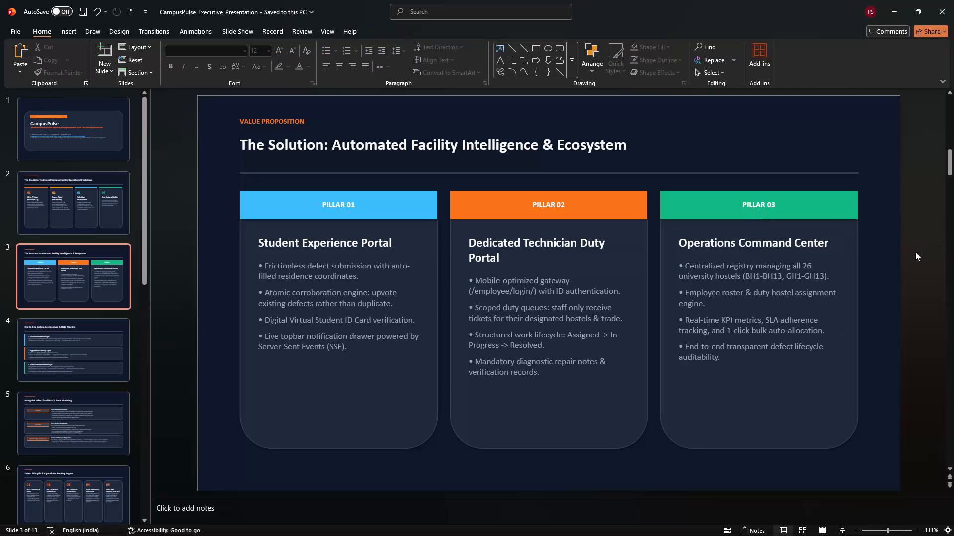
double_click(510, 247)
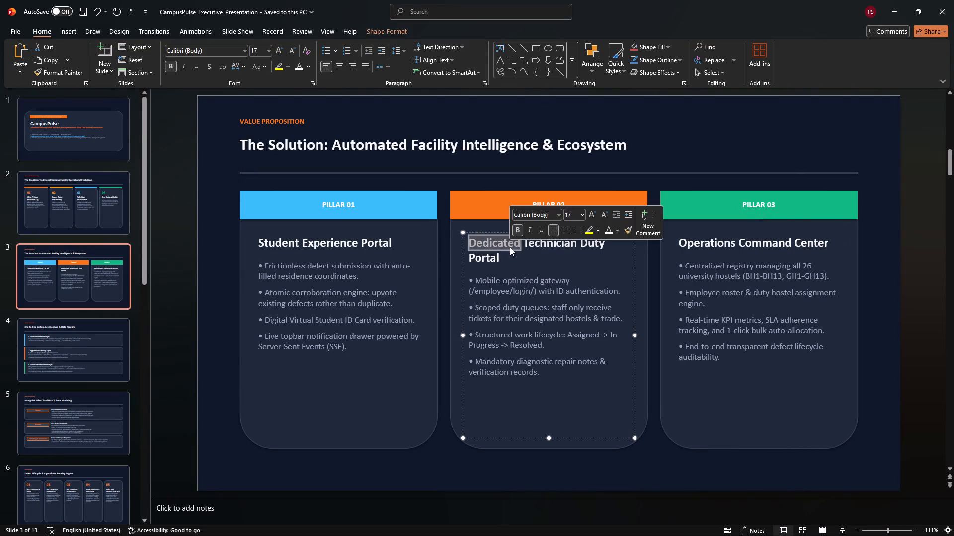
double_click(329, 243)
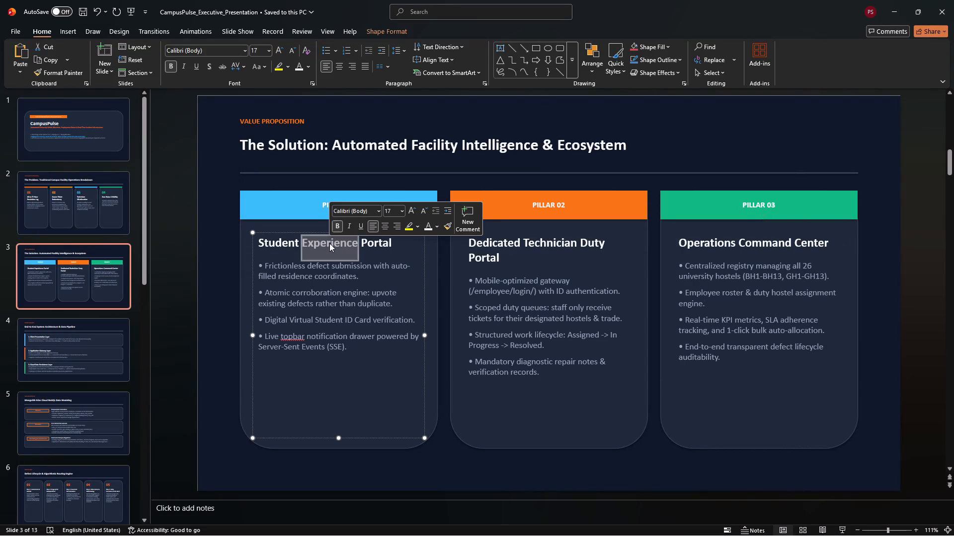
left_click(419, 252)
left_click(515, 257)
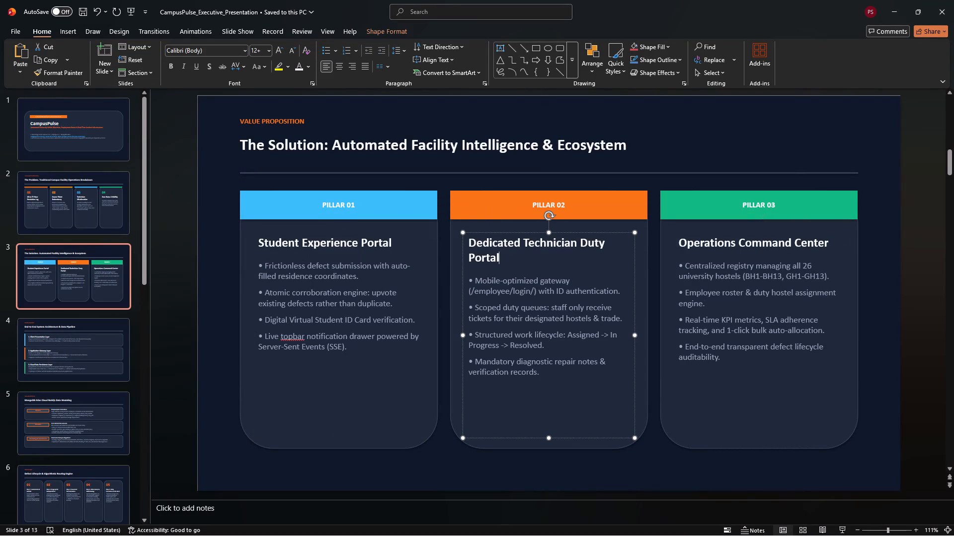
key("space")
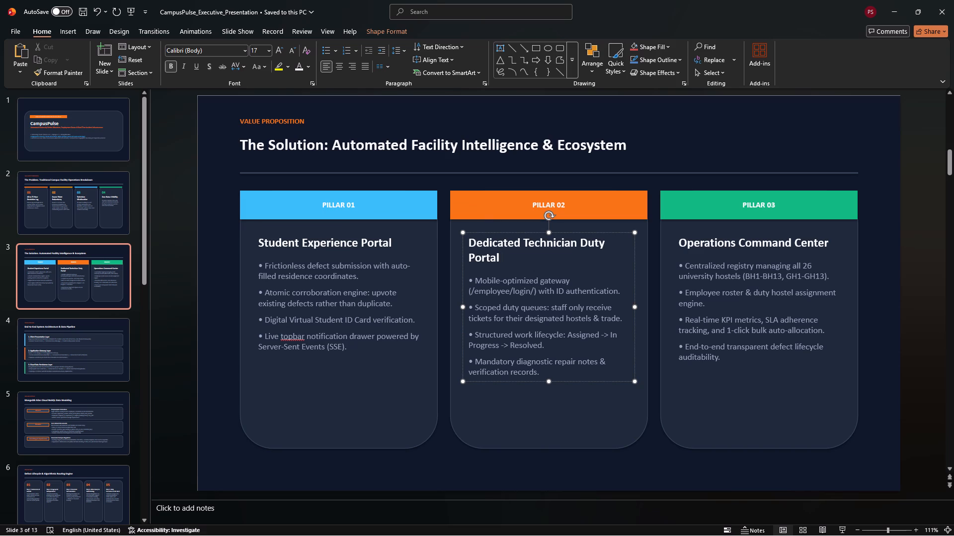
type("()")
type("taff")
key("space")
type("dashboard")
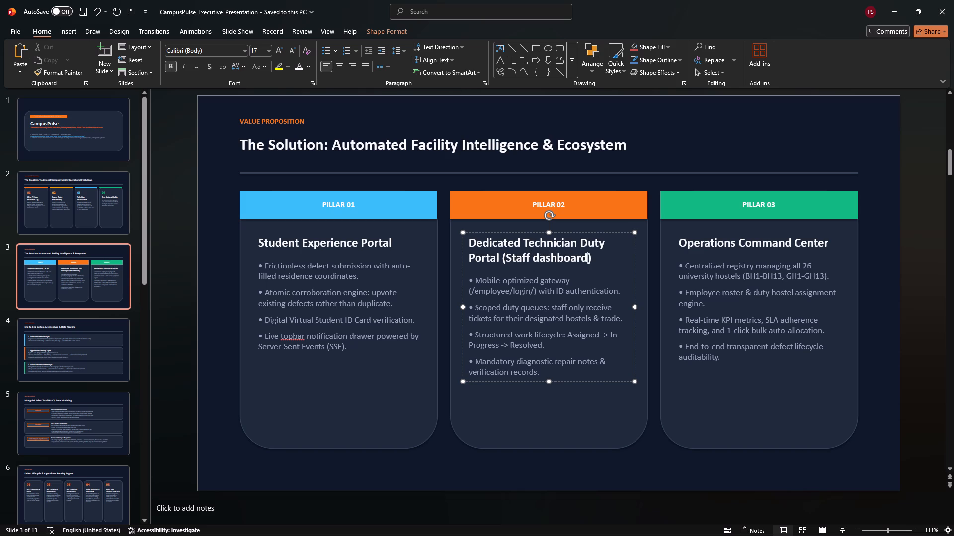
Add "(Admin dashboard)" on a new line below the Operations Command Center heading in the Pillar 03 card.
double_click(732, 248)
left_click(732, 248)
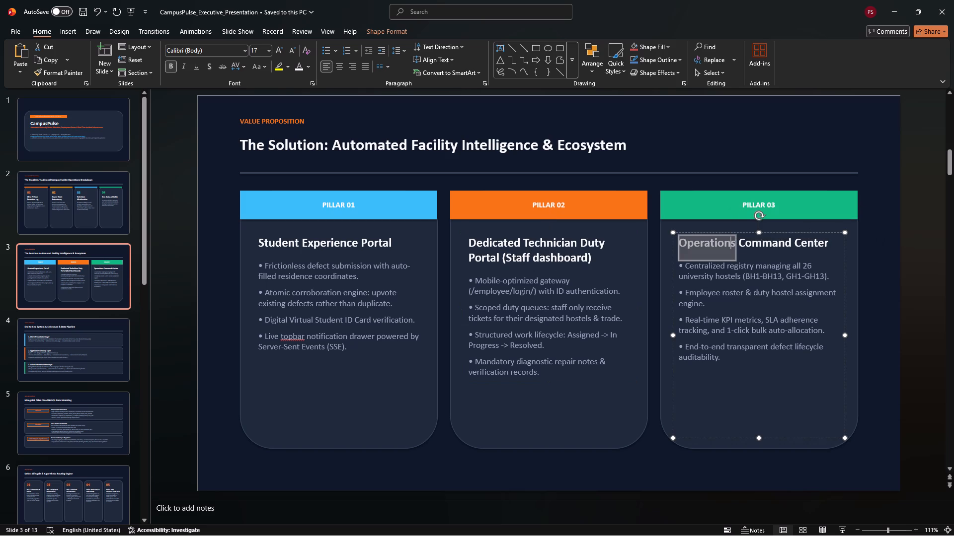
left_click(835, 248)
key("Return")
type("()")
key("Left")
type("dmin das")
type("hboard")
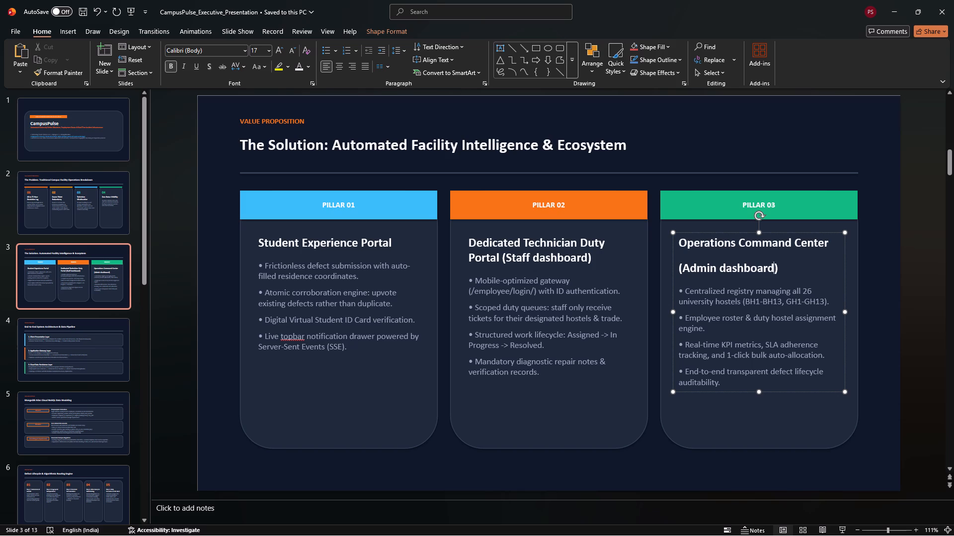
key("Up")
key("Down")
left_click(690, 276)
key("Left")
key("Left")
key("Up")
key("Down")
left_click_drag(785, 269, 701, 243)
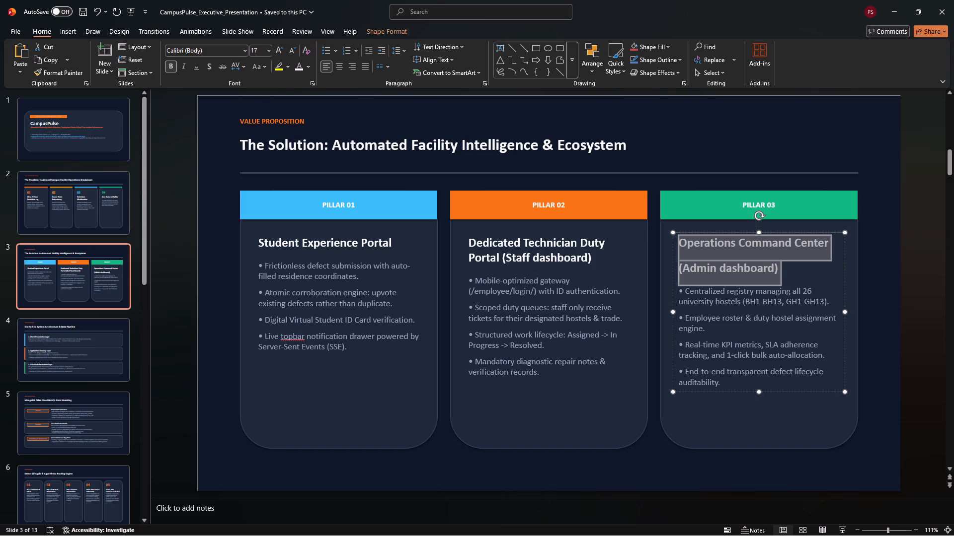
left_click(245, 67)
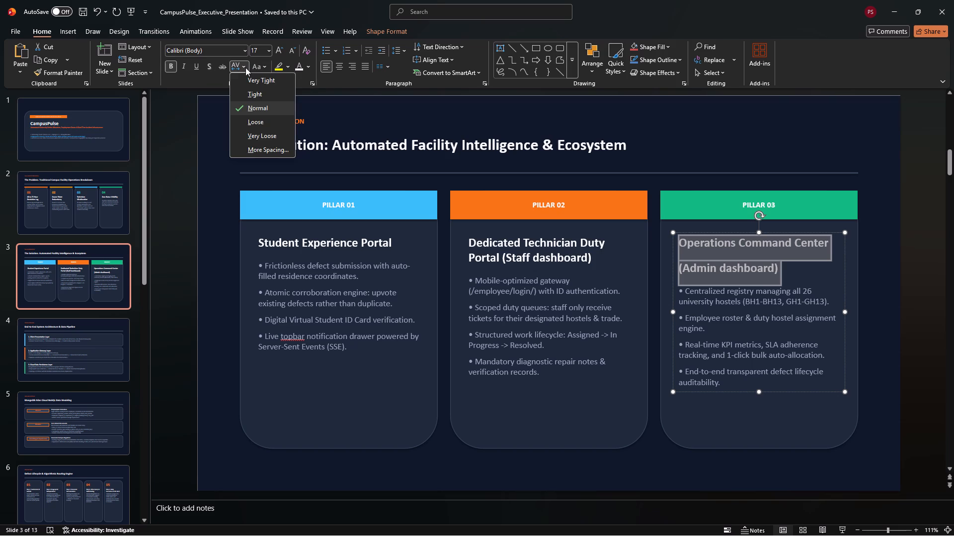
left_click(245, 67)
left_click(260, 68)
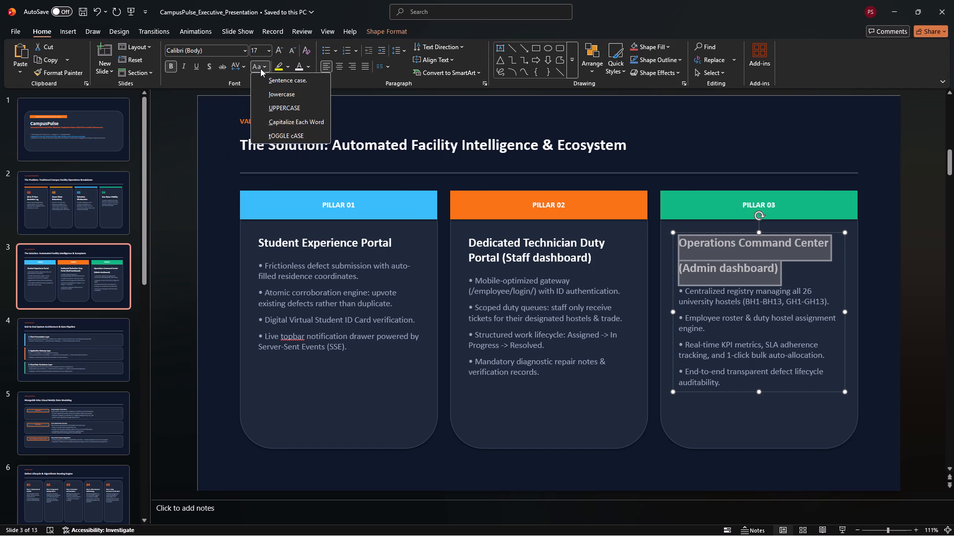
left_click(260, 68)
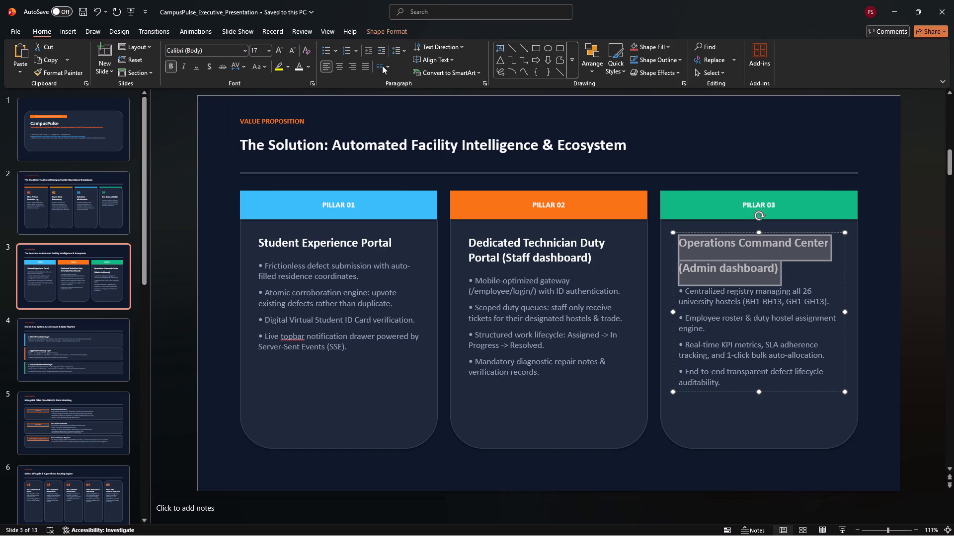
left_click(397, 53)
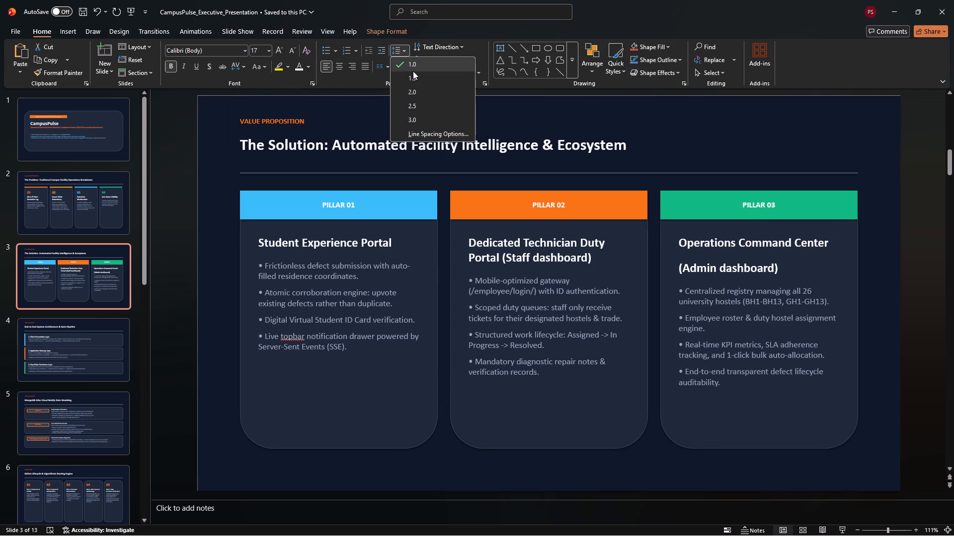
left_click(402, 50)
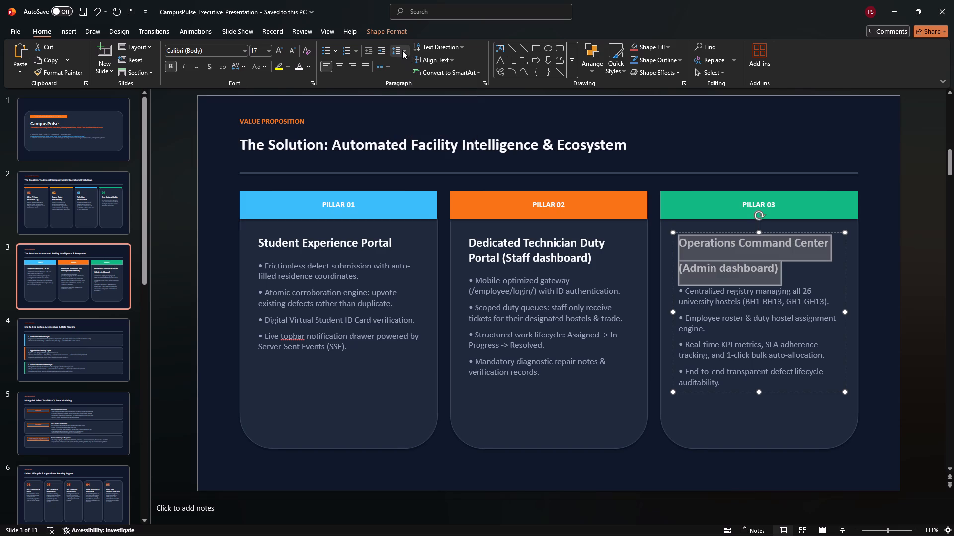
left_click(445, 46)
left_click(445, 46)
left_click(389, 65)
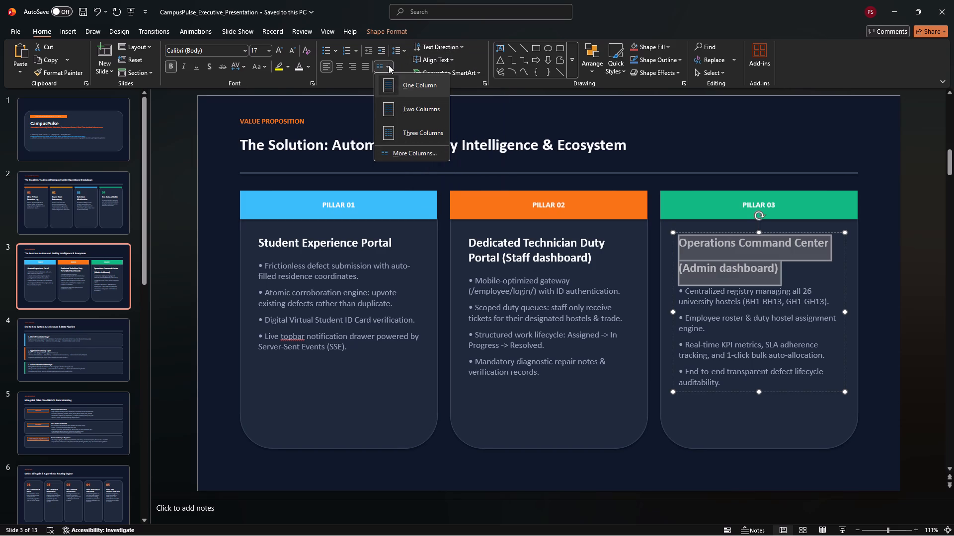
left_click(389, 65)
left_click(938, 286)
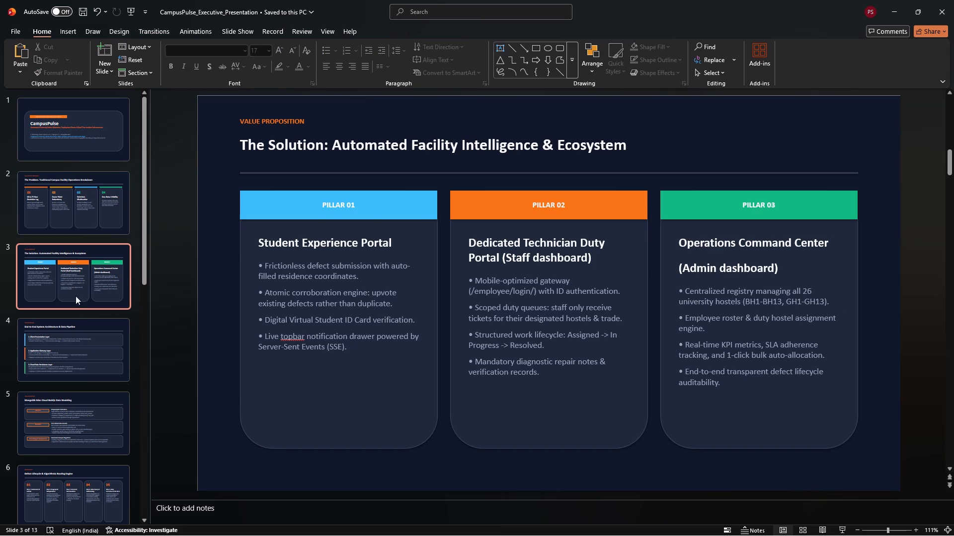
Go to slide 4 and shorten the third Client Presentation Layer bullet to "Admin Console" by deleting "Stealth Facility".
left_click(71, 355)
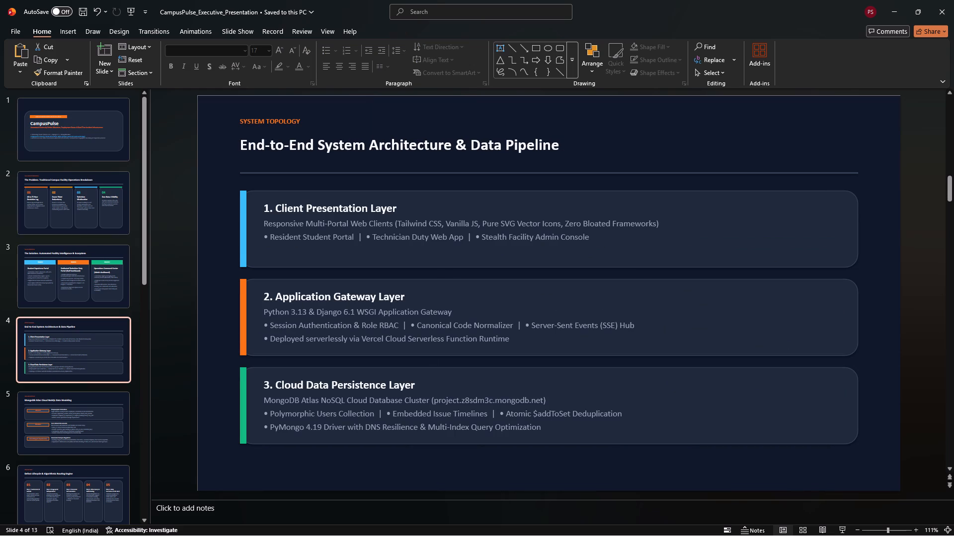
double_click(304, 215)
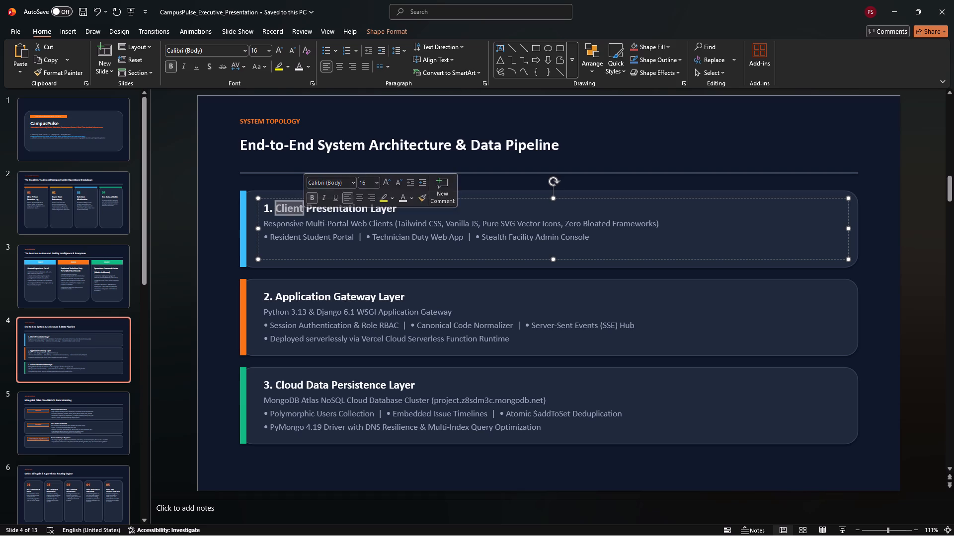
double_click(296, 224)
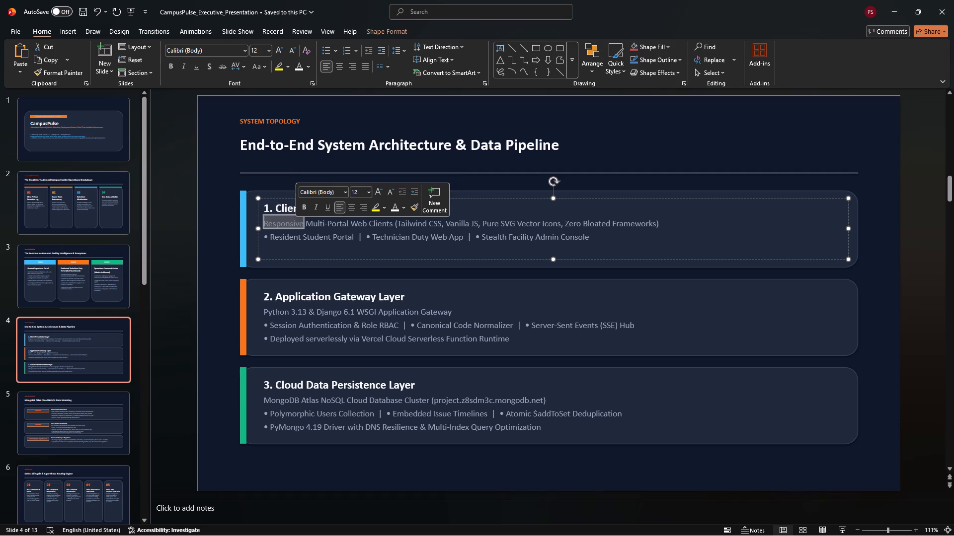
double_click(474, 224)
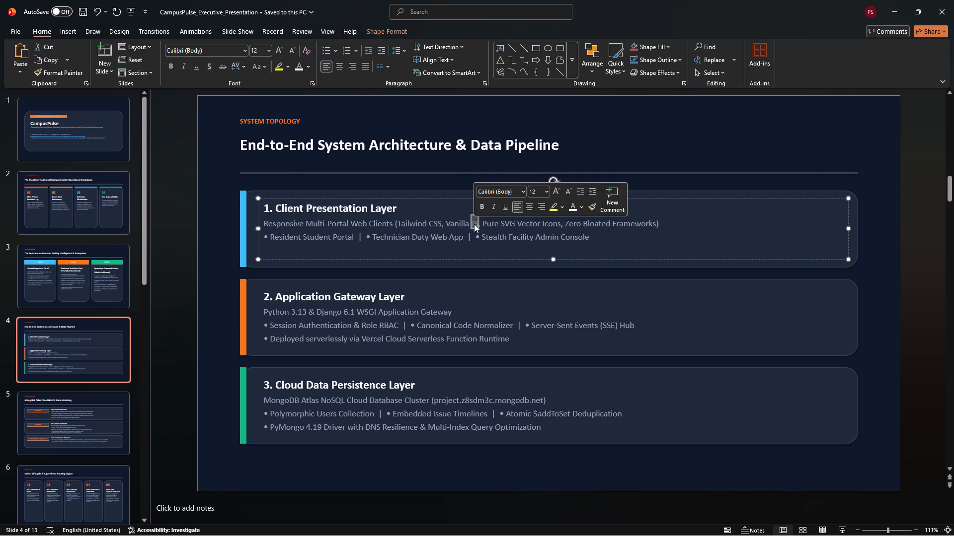
left_click(397, 221)
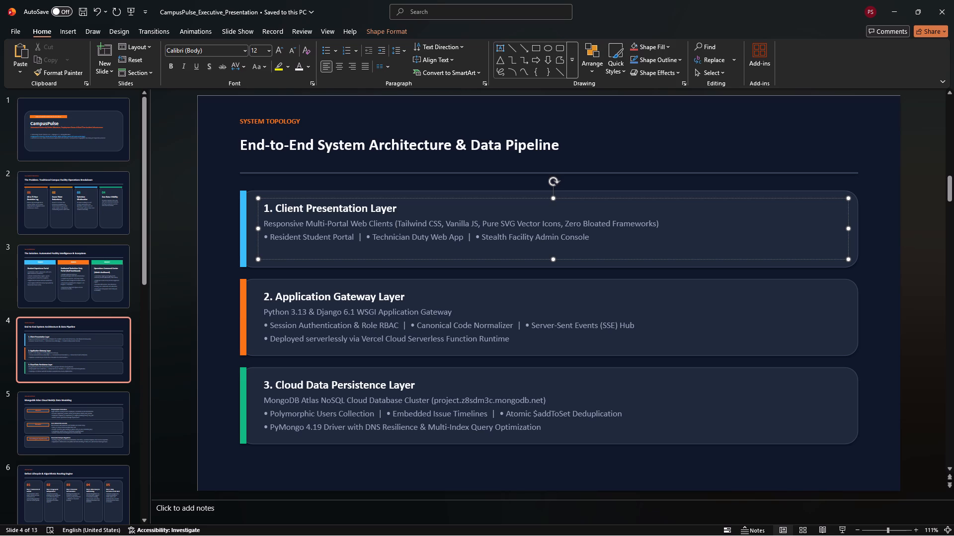
double_click(536, 233)
key("Left")
key("BackSpace")
key("BackSpace")
key("BackSpace")
key("BackSpace")
key("BackSpace")
key("BackSpace")
key("BackSpace")
key("BackSpace")
key("BackSpace")
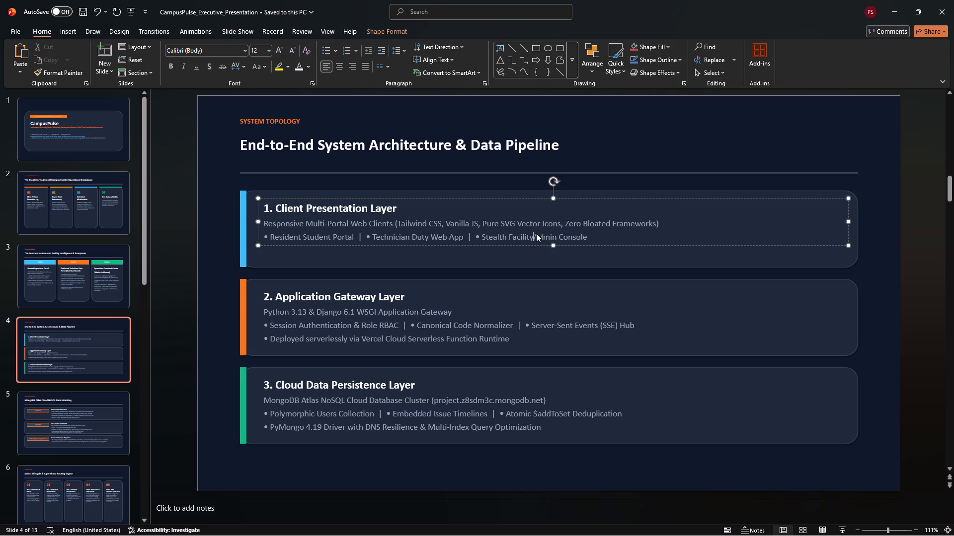
key("BackSpace")
key("BackSpace")
key("BackSpace")
key("BackSpace")
key("BackSpace")
key("BackSpace")
key("BackSpace")
key("BackSpace")
Delete "Resident" from the first Client Presentation Layer bullet, leaving "Student Portal".
double_click(322, 238)
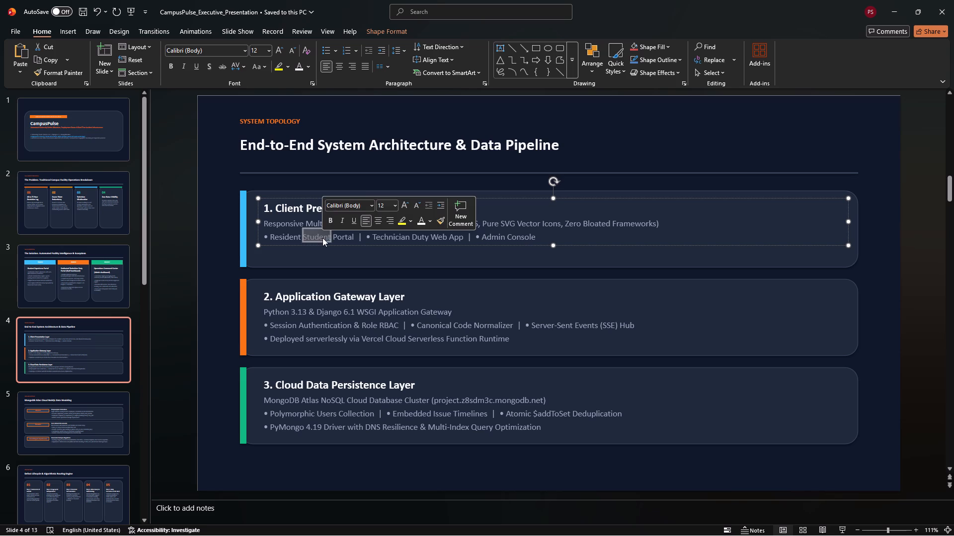
left_click(347, 238)
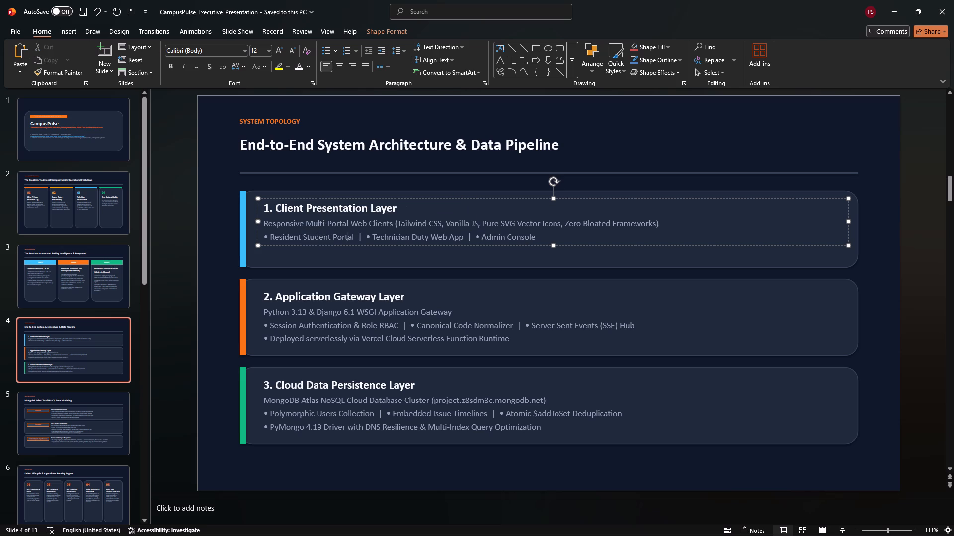
left_click(303, 236)
key("BackSpace")
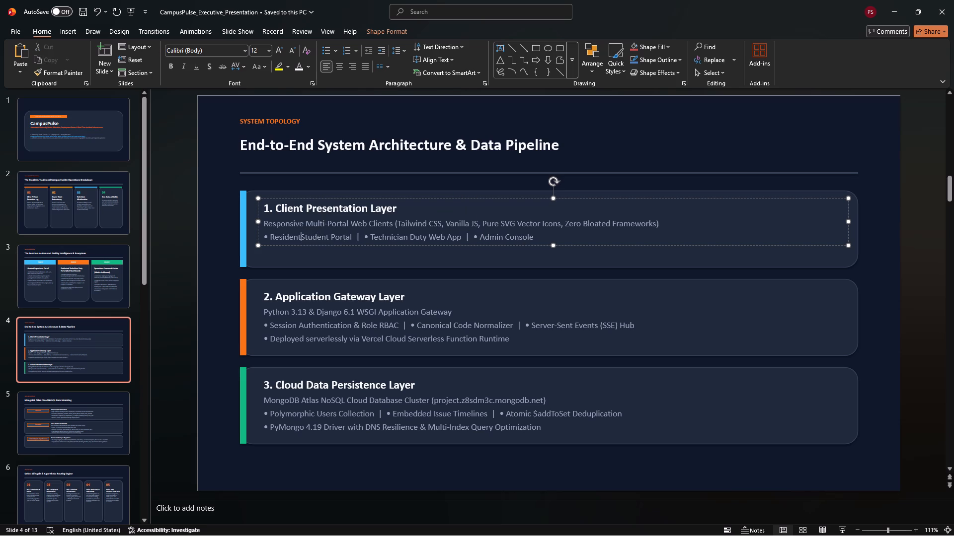
key("BackSpace")
key("BackSpace")
key("BackSpace")
key("BackSpace")
key("BackSpace")
key("BackSpace")
key("BackSpace")
key("BackSpace")
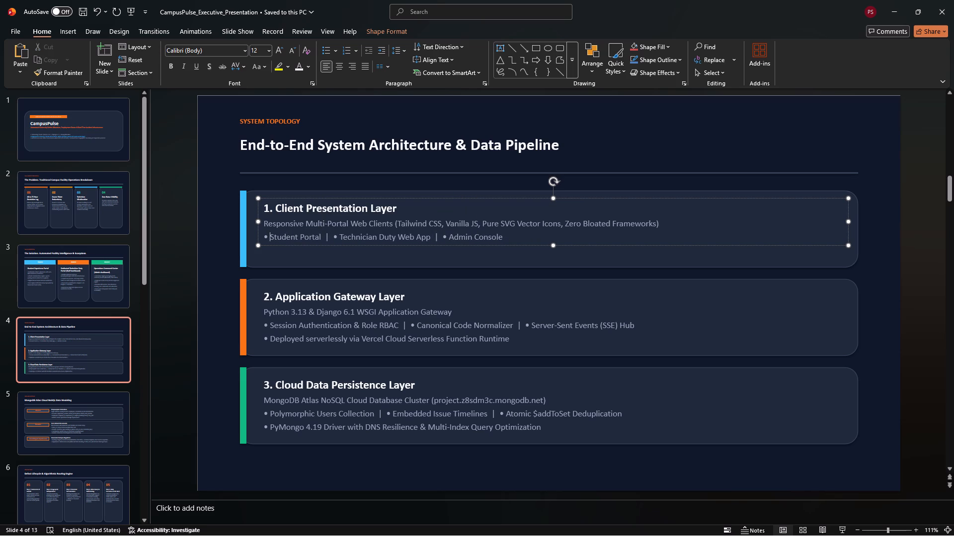
Cut ", Pure SVG Vector Icons, Zero Bloated Frameworks" from the Responsive Multi-Portal Web Clients line, keeping the closing parenthesis.
left_click(356, 218)
left_click(397, 225)
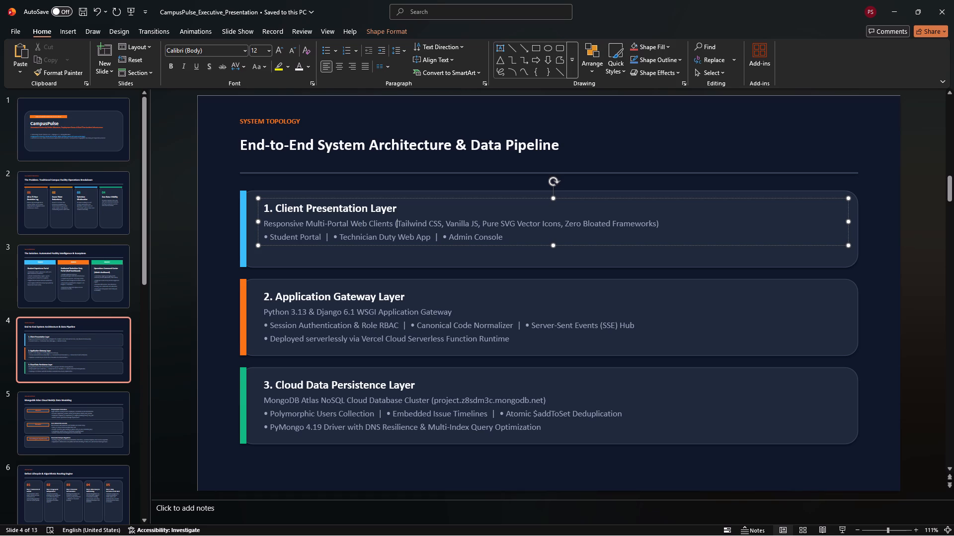
left_click(539, 226)
left_click(567, 228)
left_click(621, 228)
left_click_drag(656, 223, 632, 223)
left_click_drag(632, 223, 486, 226)
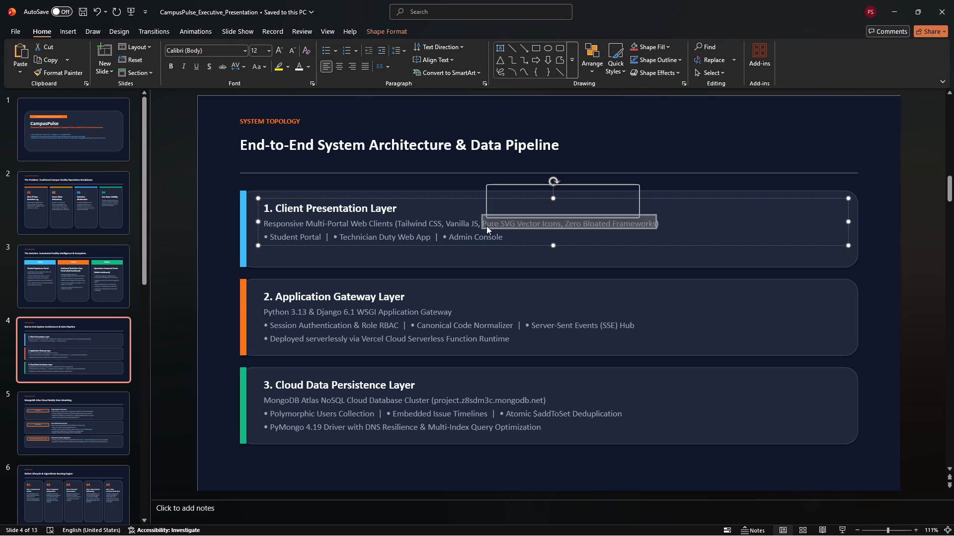
key("BackSpace")
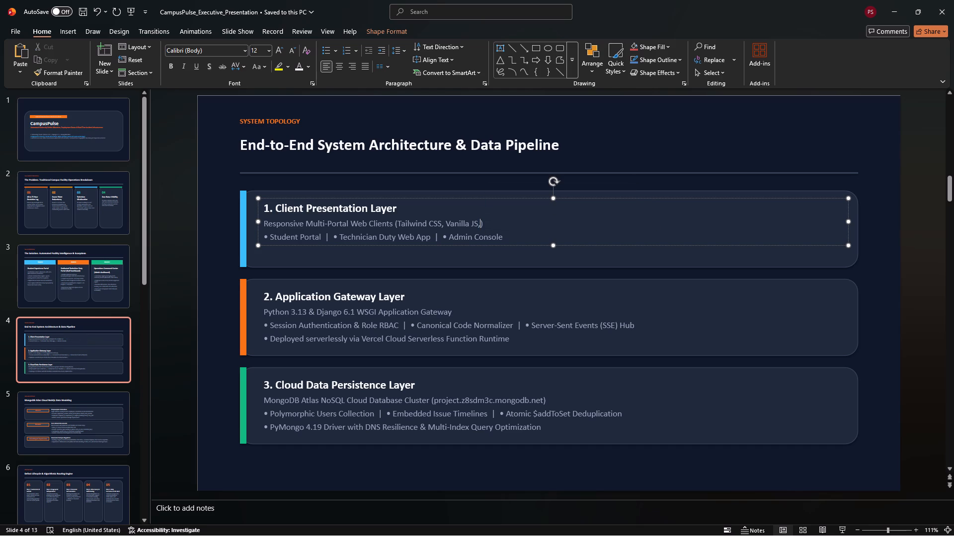
key("BackSpace")
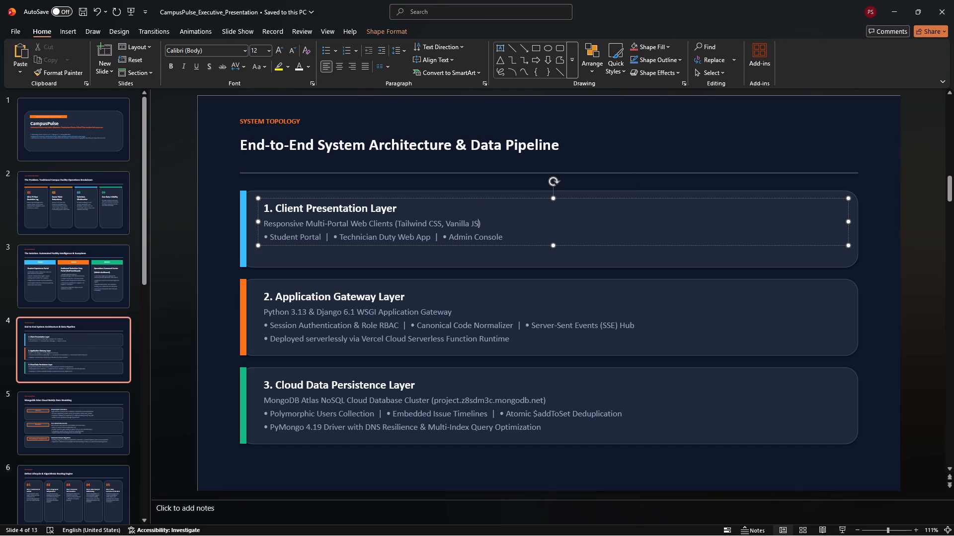
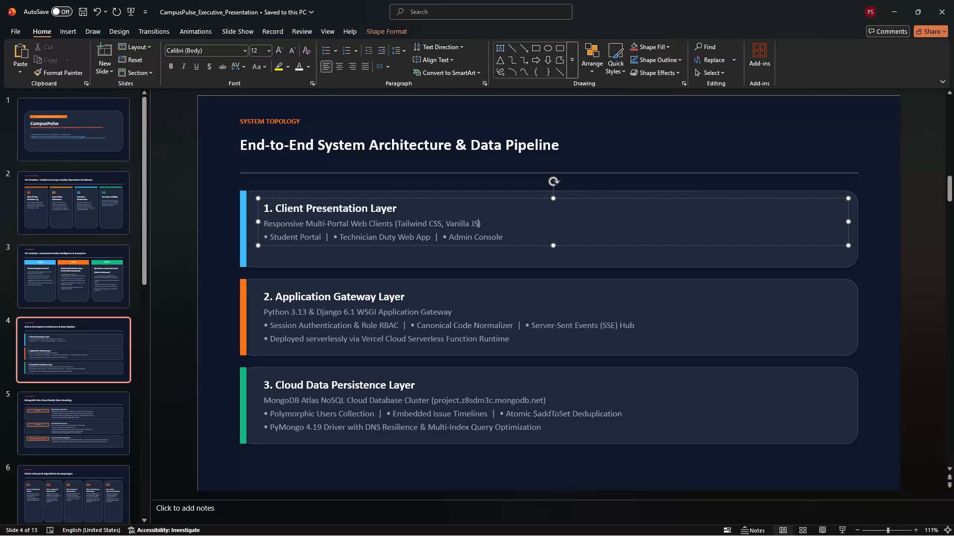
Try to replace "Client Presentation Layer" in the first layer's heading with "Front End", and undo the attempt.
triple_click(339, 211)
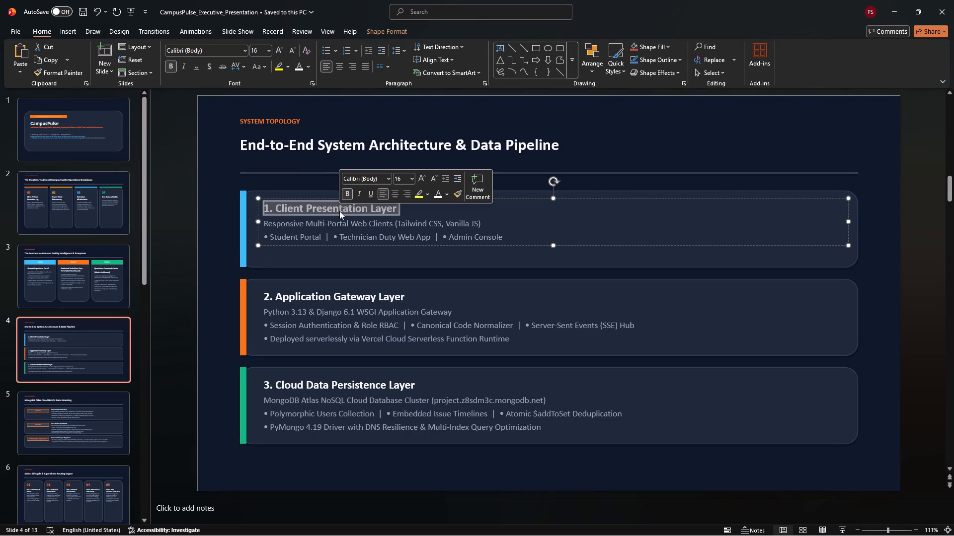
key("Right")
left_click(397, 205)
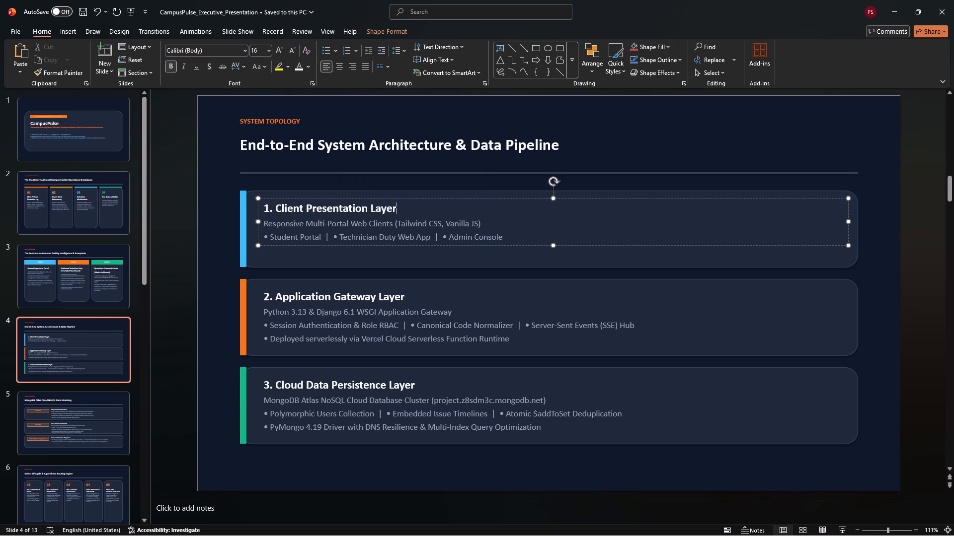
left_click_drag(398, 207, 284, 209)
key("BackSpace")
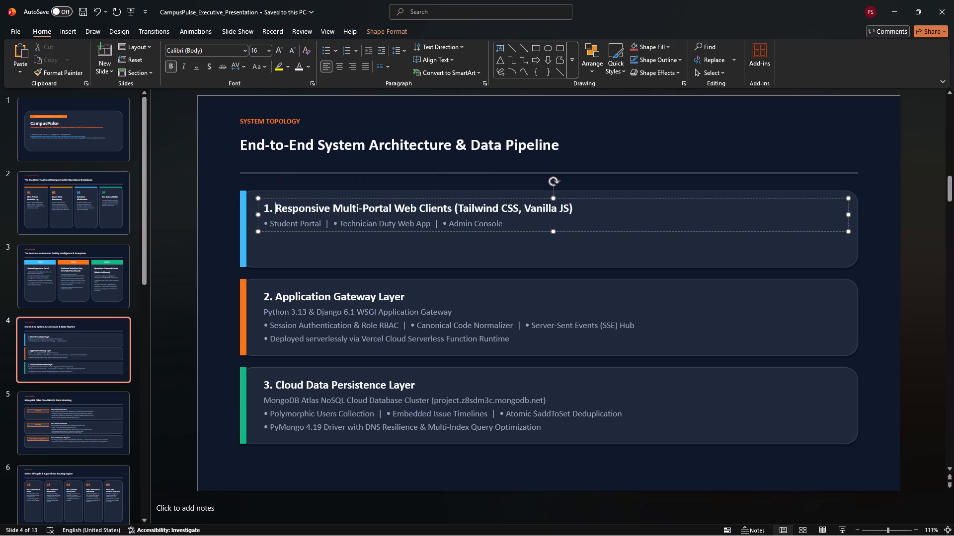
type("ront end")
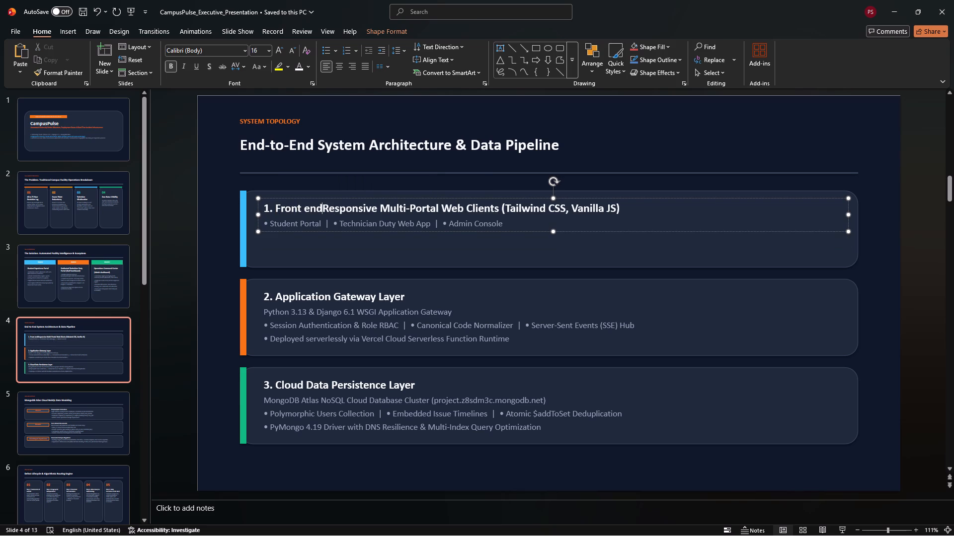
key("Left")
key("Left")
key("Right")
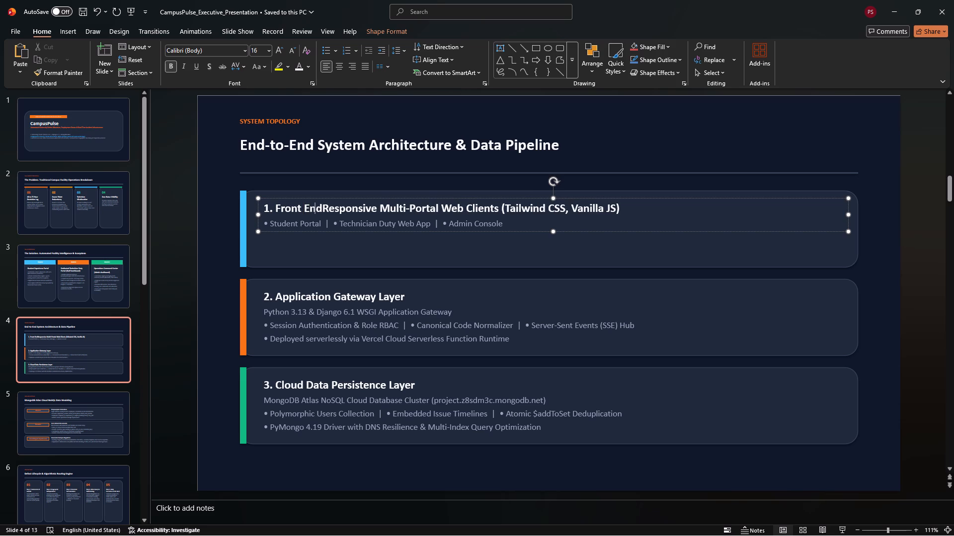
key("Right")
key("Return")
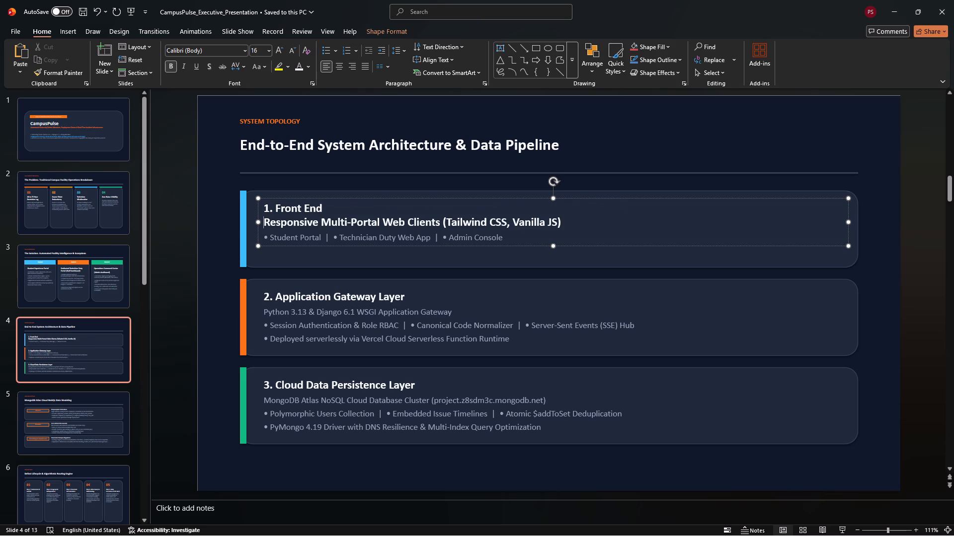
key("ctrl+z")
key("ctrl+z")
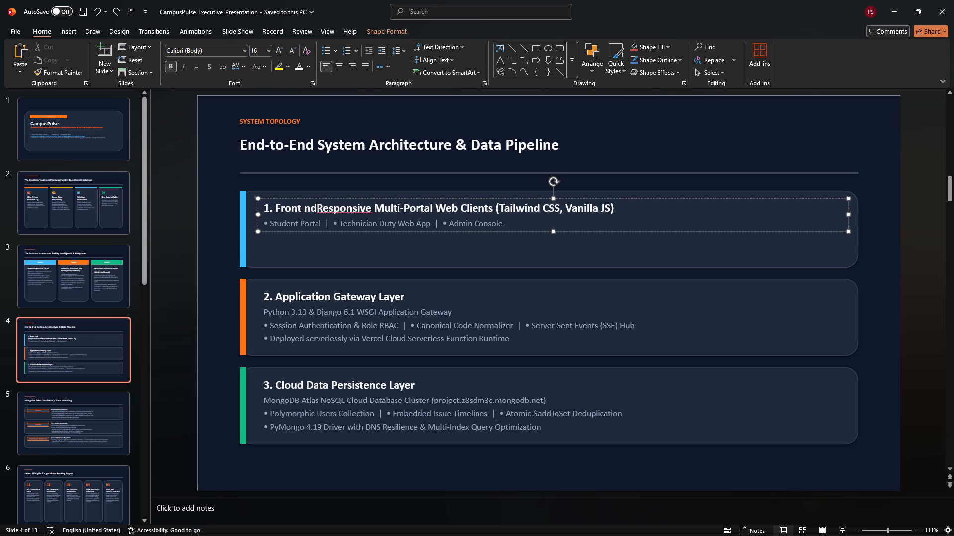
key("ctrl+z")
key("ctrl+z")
Change the first layer's heading to "1. Front End", removing "Client Presentation Layer" and keeping the description on its own line.
left_click(321, 215)
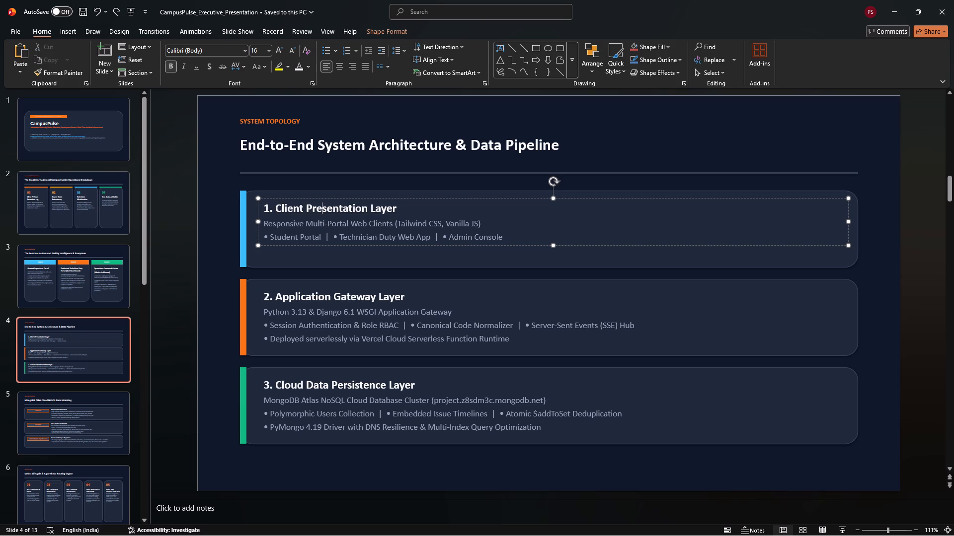
left_click(374, 208)
left_click(409, 209)
key("space")
key("BackSpace")
key("BackSpace")
key("BackSpace")
key("BackSpace")
type("ront")
key("Left")
key("Left")
key("Left")
key("space")
key("Left")
key("Left")
key("Left")
key("Left")
key("Left")
key("Left")
key("BackSpace")
key("BackSpace")
key("BackSpace")
key("BackSpace")
key("BackSpace")
key("BackSpace")
key("BackSpace")
key("BackSpace")
key("BackSpace")
key("BackSpace")
key("BackSpace")
key("BackSpace")
key("BackSpace")
key("BackSpace")
key("BackSpace")
key("BackSpace")
key("BackSpace")
key("BackSpace")
key("BackSpace")
key("BackSpace")
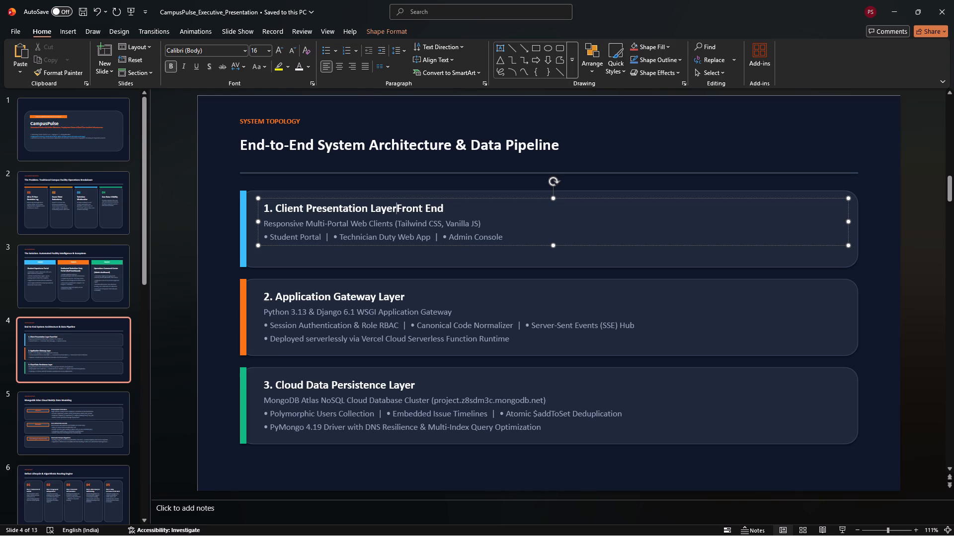
key("BackSpace")
key("BackSpace")
key("BackSpace")
key("BackSpace")
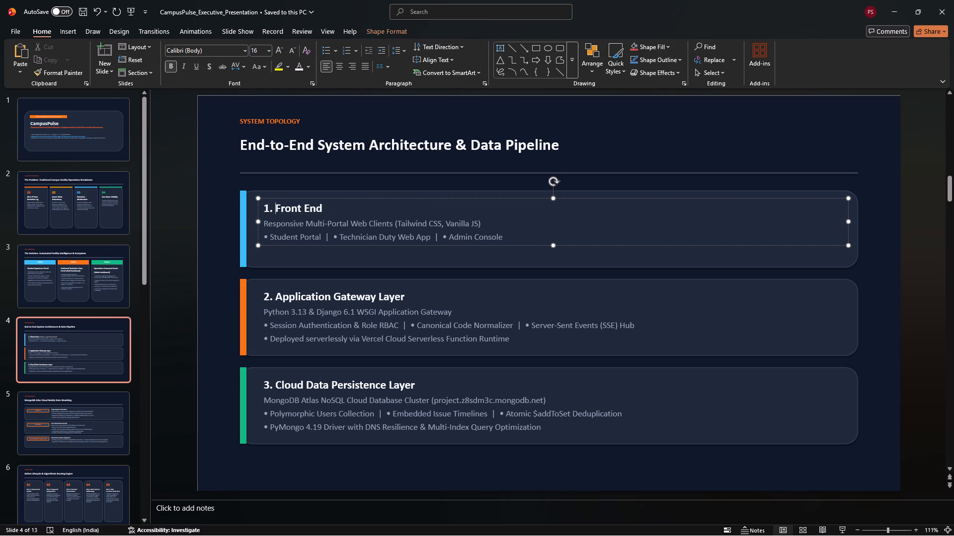
Replace "Gateway Layer" in the second layer's heading with "Backend", making it "2. Application Backend".
double_click(319, 303)
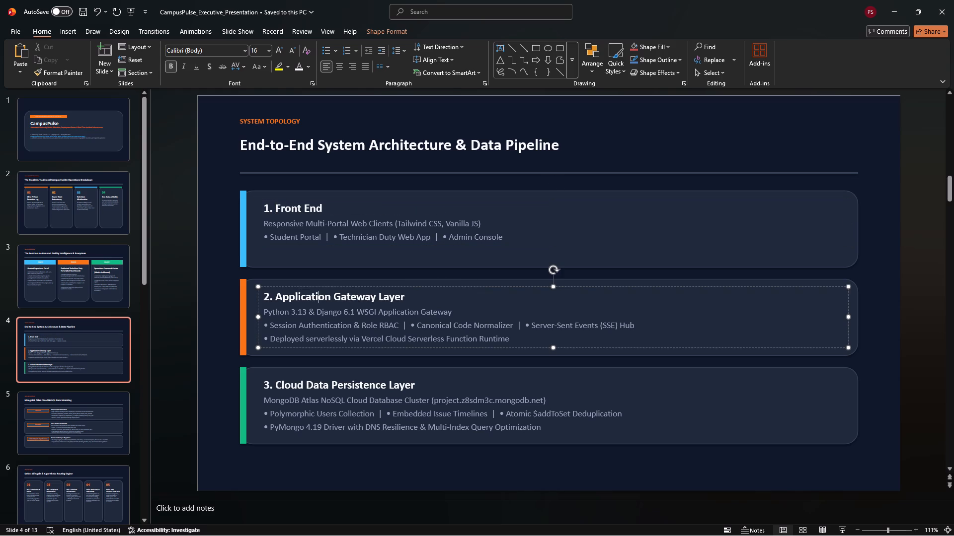
left_click(395, 301)
key("Right")
key("Right")
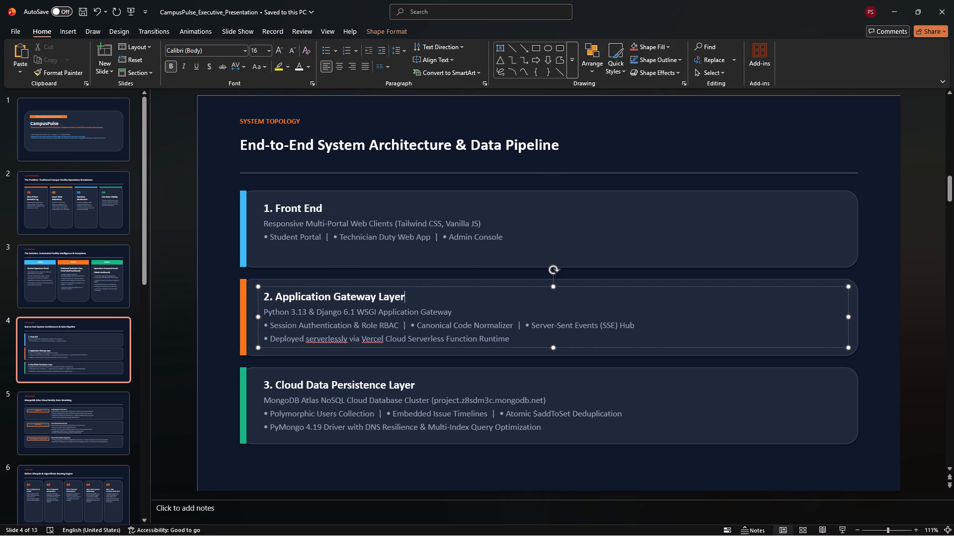
key("BackSpace")
key("BackSpace")
key("BackSpace")
key("BackSpace")
key("BackSpace")
key("BackSpace")
key("BackSpace")
key("BackSpace")
key("BackSpace")
key("BackSpace")
key("BackSpace")
key("BackSpace")
key("BackSpace")
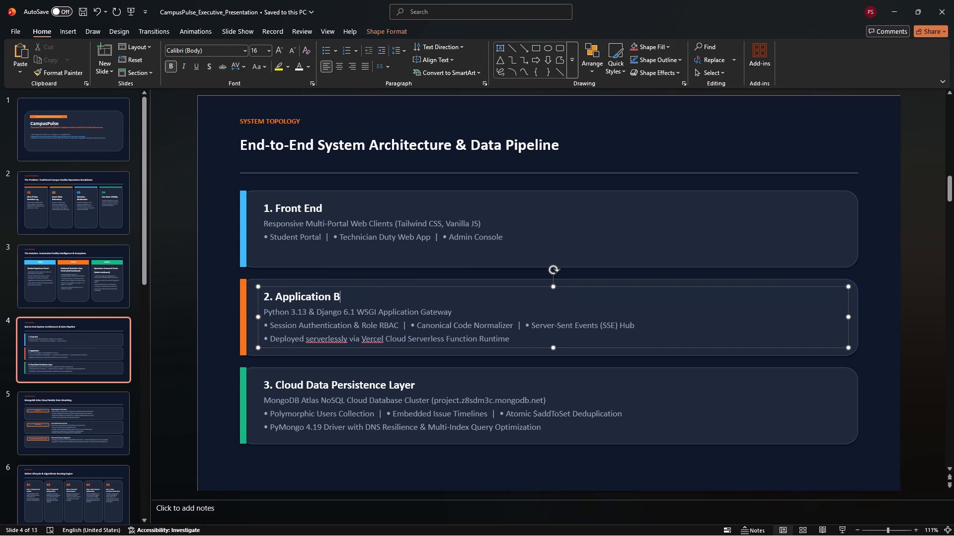
key("BackSpace")
Rewrite "Front End" in the first layer's heading as the single word "Frontend".
double_click(311, 206)
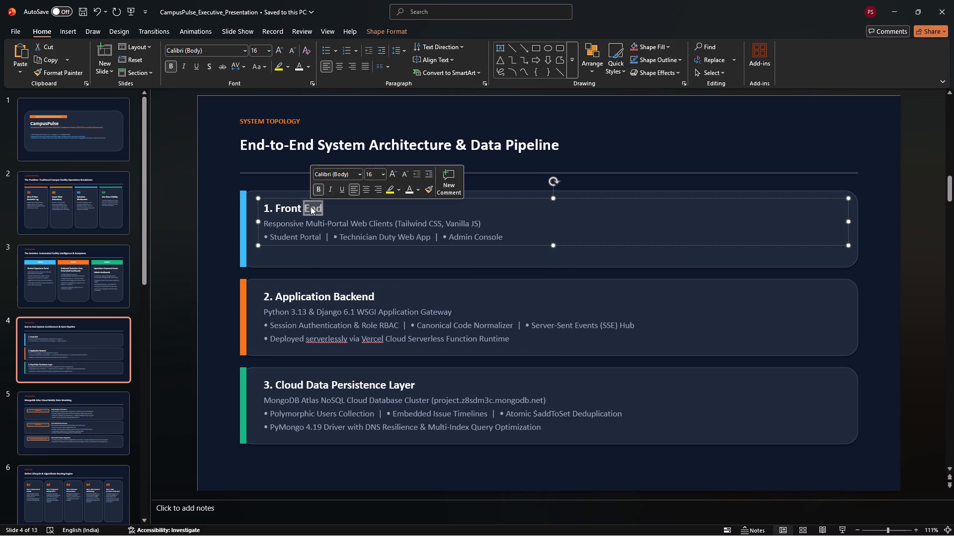
key("Right")
key("Left")
key("Left")
key("BackSpace")
key("e")
key("Left")
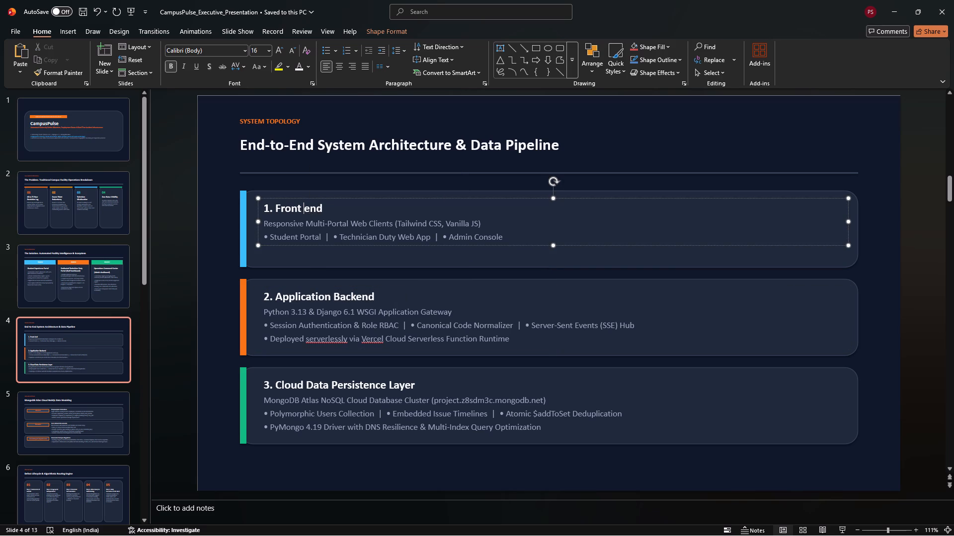
key("BackSpace")
key("Right")
key("Right")
key("Right")
key("Right")
key("Left")
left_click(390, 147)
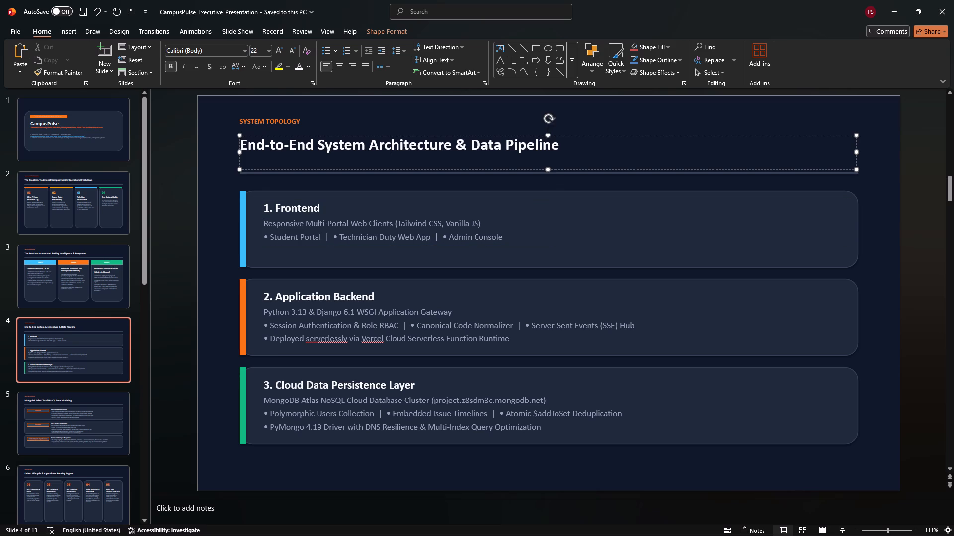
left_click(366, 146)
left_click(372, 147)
Delete "Application" from the second layer's heading, leaving "2. Backend".
double_click(338, 298)
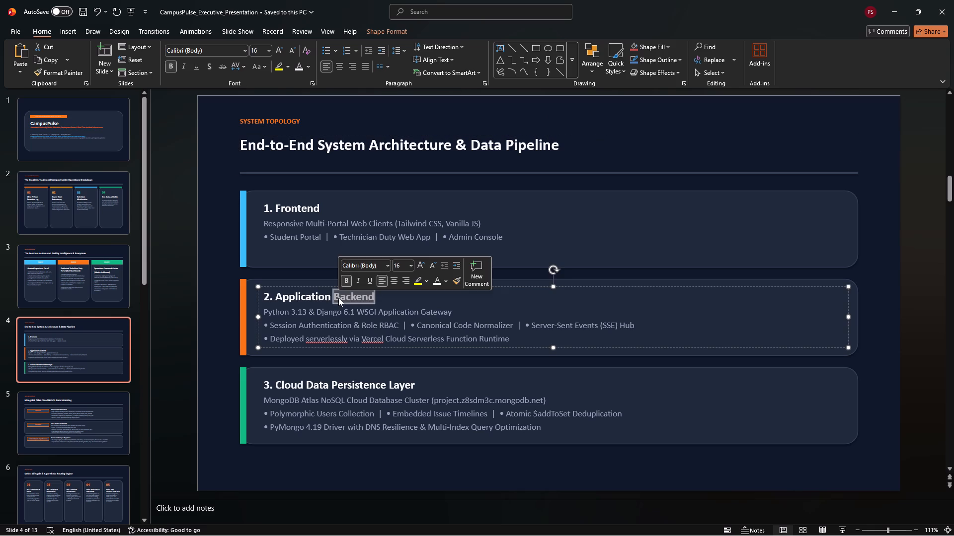
key("Right")
key("Left")
key("Left")
key("Left")
key("Left")
key("Left")
key("Left")
key("Left")
key("Left")
key("Left")
key("Right")
key("Right")
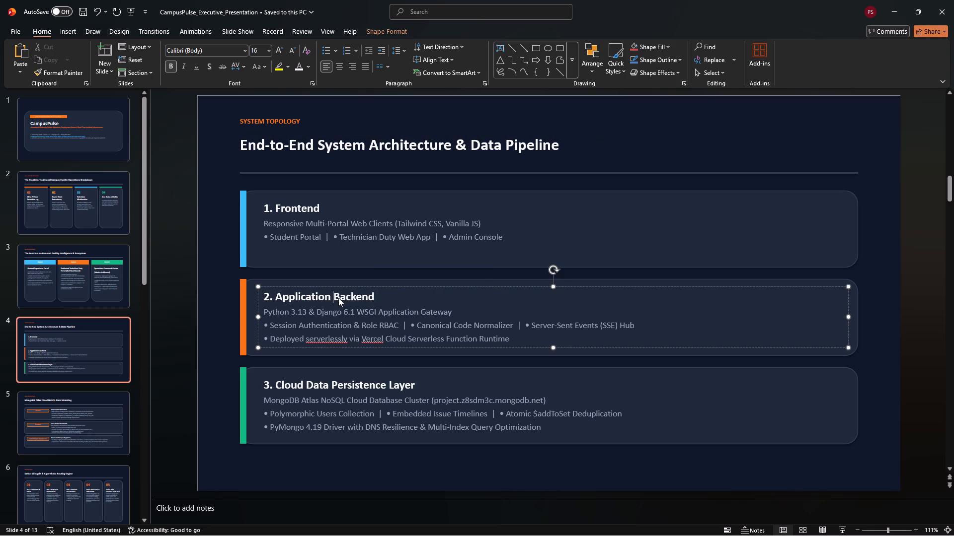
key("Right")
key("Left")
key("BackSpace")
key("BackSpace")
key("BackSpace")
key("BackSpace")
key("BackSpace")
key("BackSpace")
key("BackSpace")
key("BackSpace")
key("BackSpace")
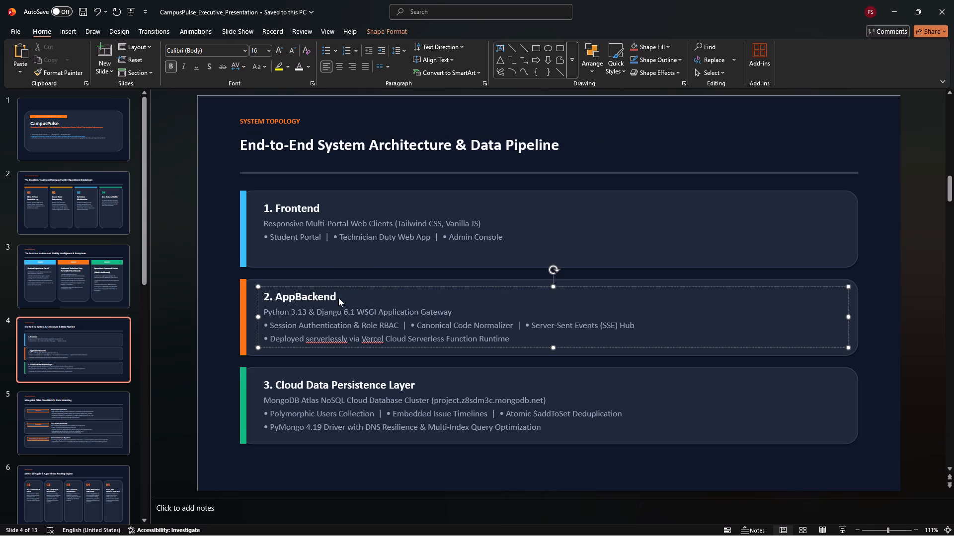
key("BackSpace")
key("BackSpace")
key("BackSpace")
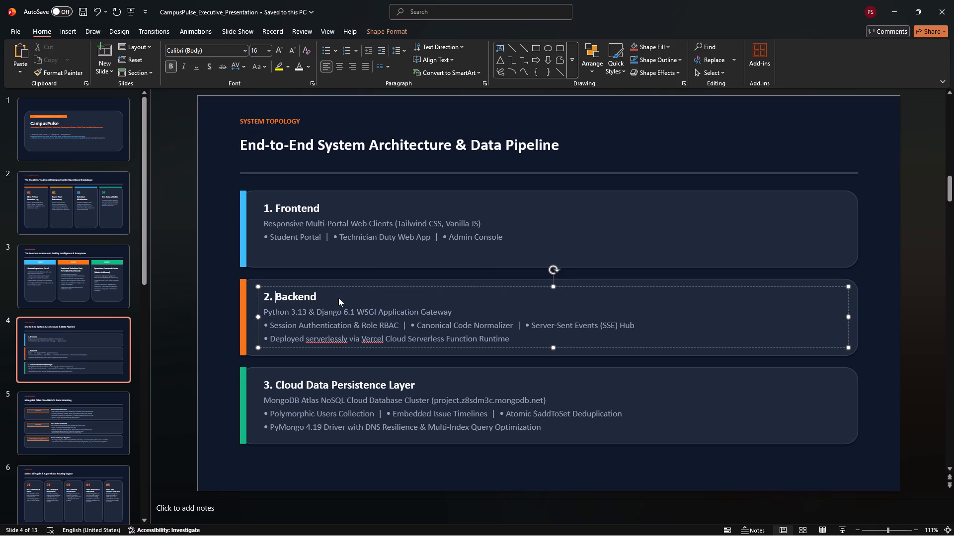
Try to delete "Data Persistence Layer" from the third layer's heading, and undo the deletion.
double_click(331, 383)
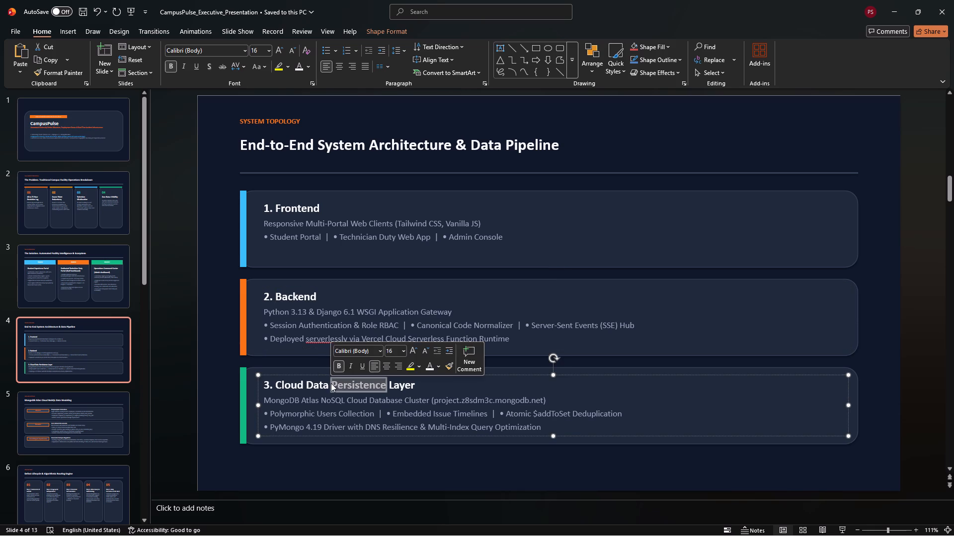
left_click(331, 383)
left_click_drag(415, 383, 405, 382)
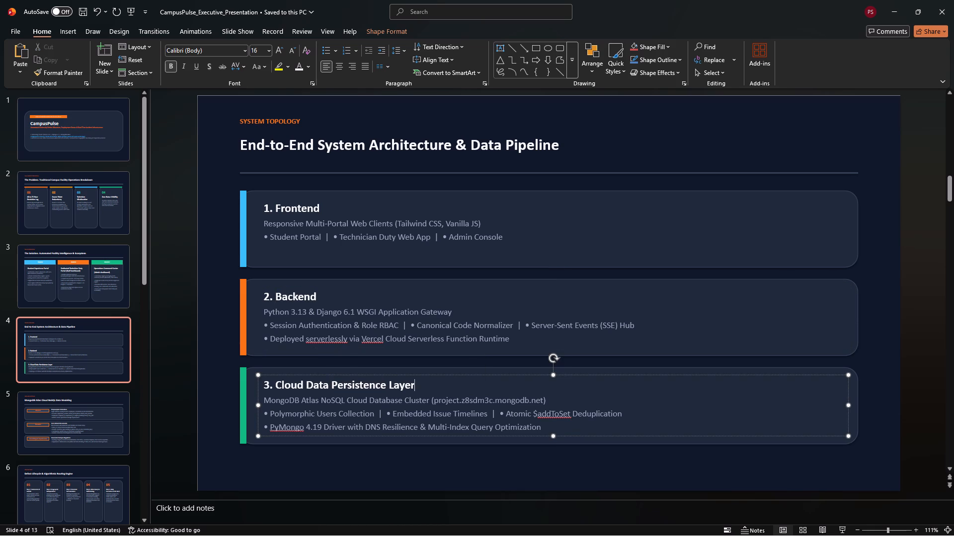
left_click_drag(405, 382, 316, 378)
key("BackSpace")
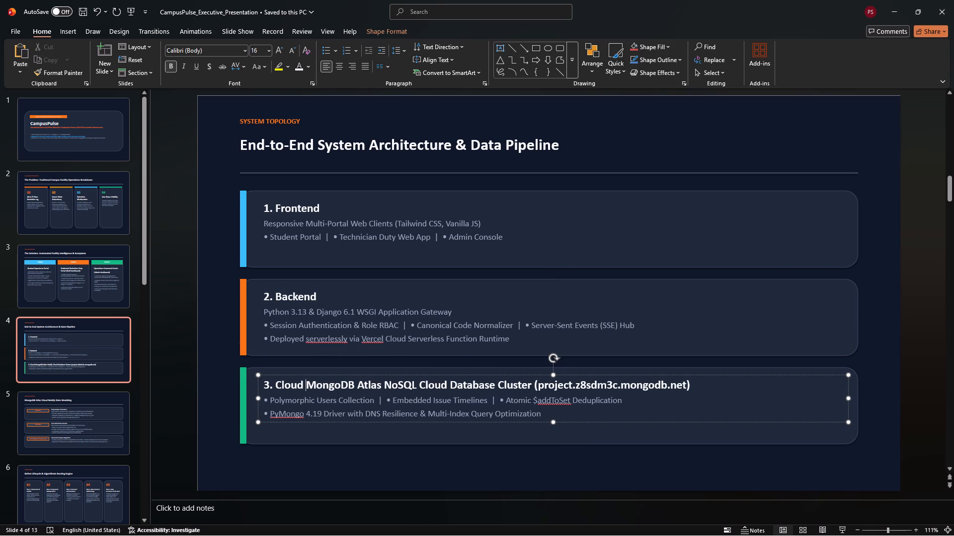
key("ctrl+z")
Replace "Data Persistence Layer" in the third layer's heading with "Database", making it "3. Cloud Database".
key("Right")
key("Left")
key("Left")
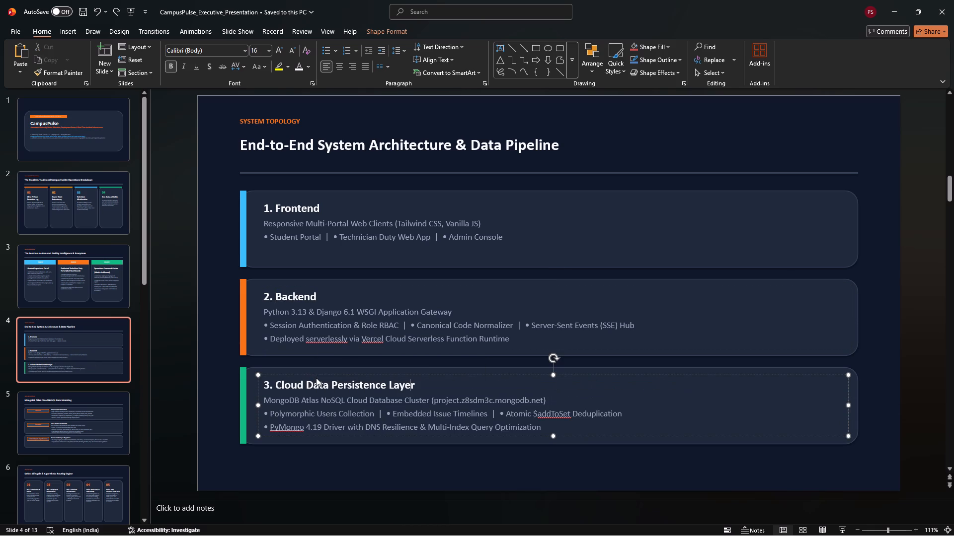
key("Right")
key("BackSpace")
key("BackSpace")
key("BackSpace")
key("BackSpace")
key("BackSpace")
key("BackSpace")
key("BackSpace")
key("BackSpace")
key("BackSpace")
key("BackSpace")
key("BackSpace")
key("BackSpace")
key("BackSpace")
key("BackSpace")
key("BackSpace")
key("BackSpace")
key("BackSpace")
key("BackSpace")
key("BackSpace")
key("BackSpace")
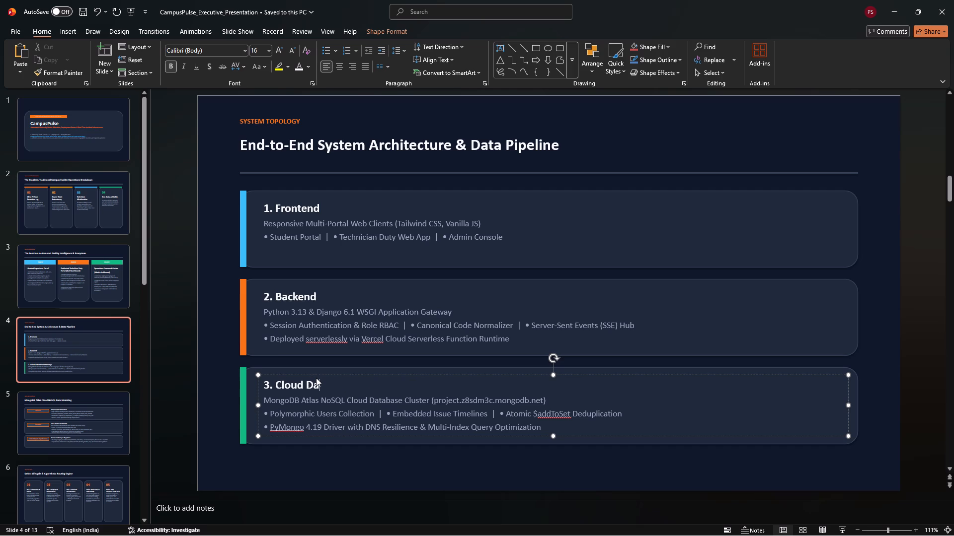
key("BackSpace")
type("atabase")
Delete "Cloud" from the third layer's heading, leaving "3. Database".
key("Left")
key("Left")
key("Left")
key("Left")
key("Left")
key("Left")
key("Left")
key("Left")
key("BackSpace")
key("BackSpace")
key("BackSpace")
key("BackSpace")
key("BackSpace")
key("BackSpace")
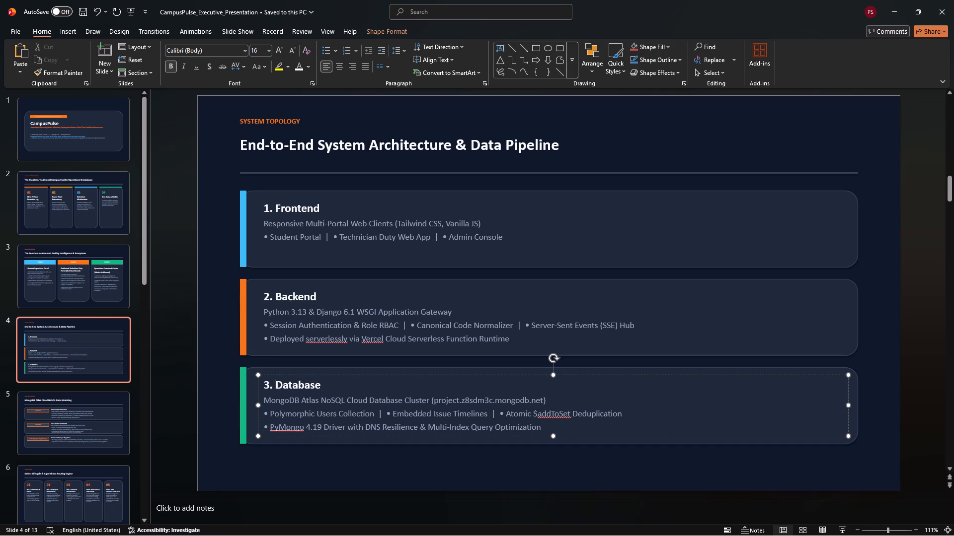
left_click(351, 449)
Delete "Cluster" and the bracketed host address from the MongoDB Atlas line, keeping the bullets on their own line.
scroll(435, 440, "down", 1)
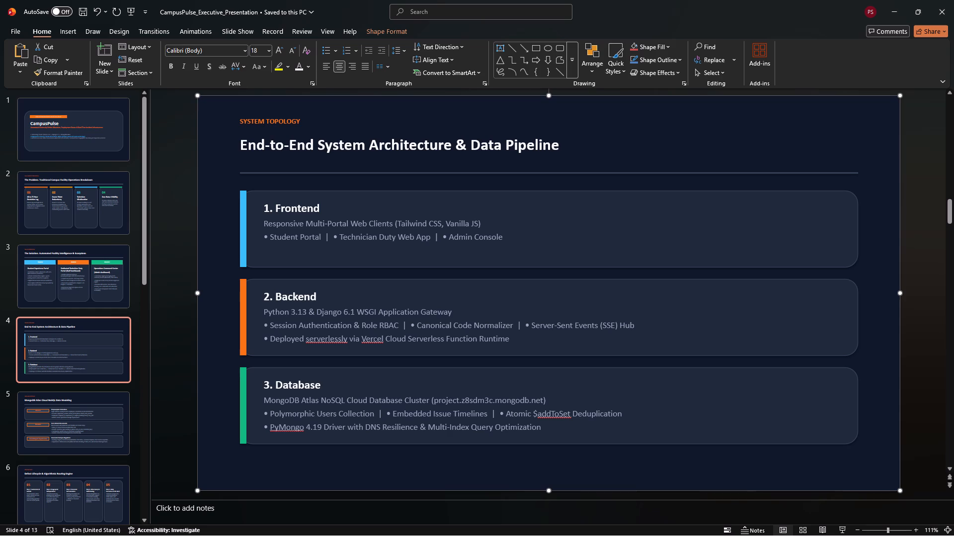
double_click(518, 402)
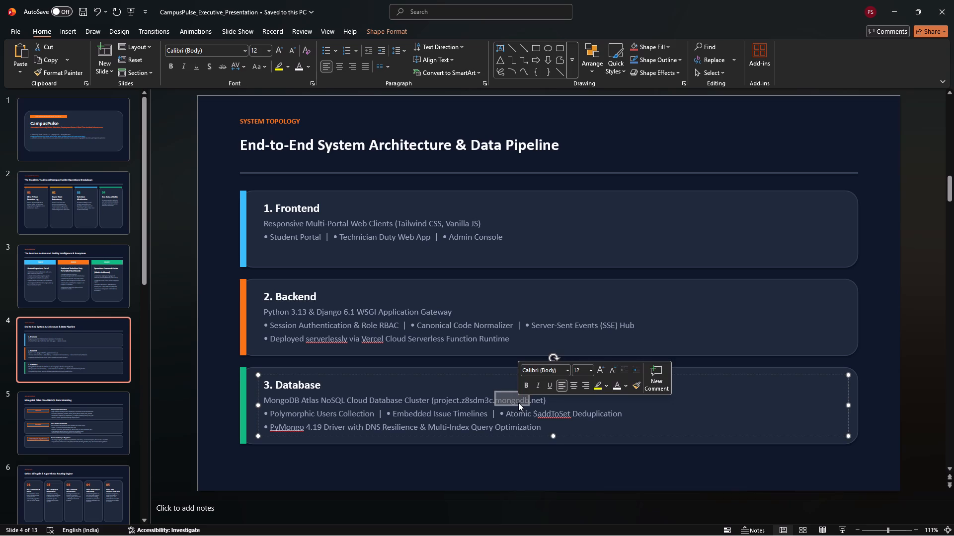
left_click(518, 402)
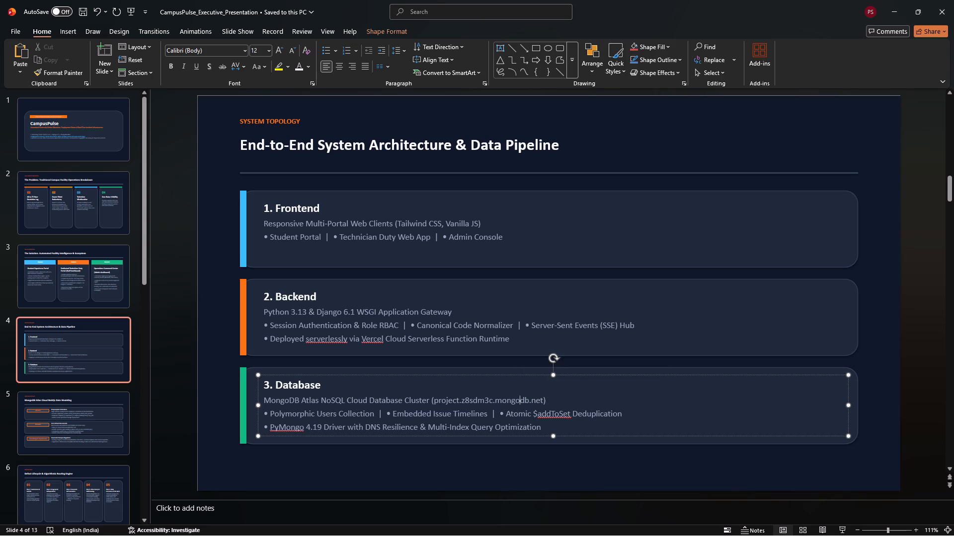
left_click_drag(548, 401, 511, 401)
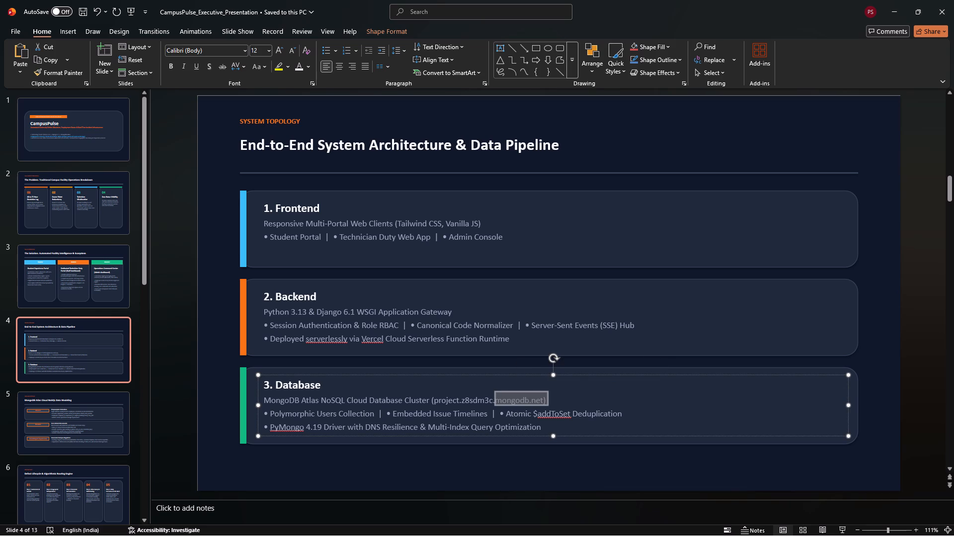
left_click_drag(511, 401, 435, 401)
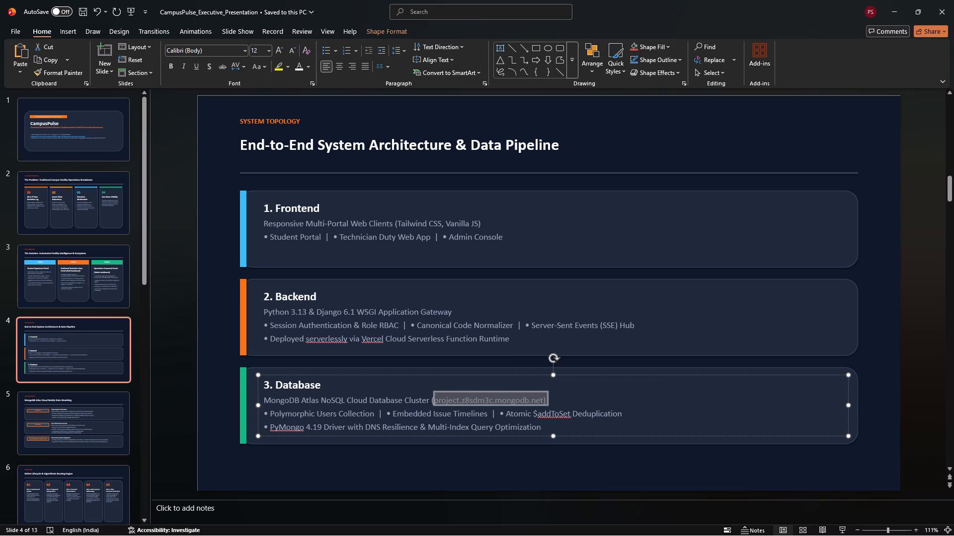
left_click_drag(435, 401, 434, 401)
left_click_drag(434, 401, 413, 402)
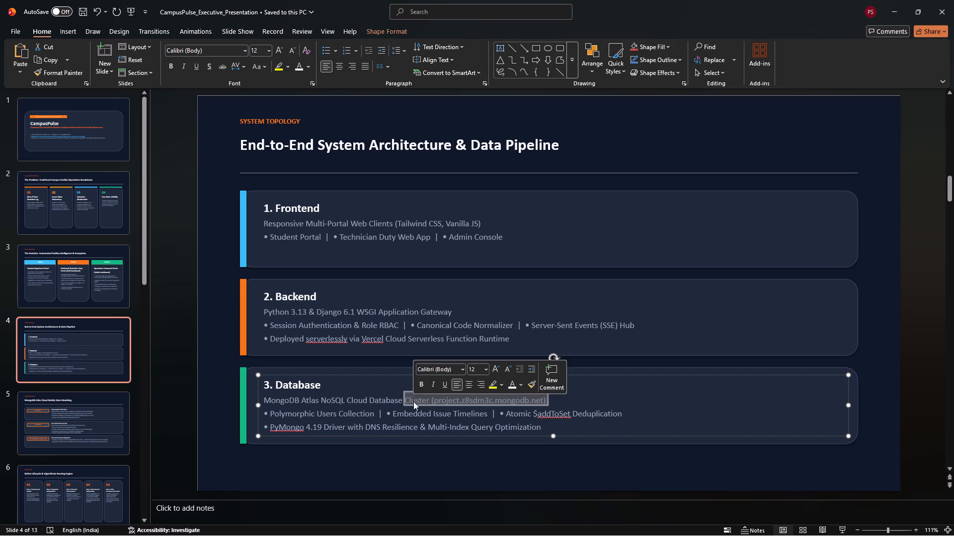
key("BackSpace")
key("Return")
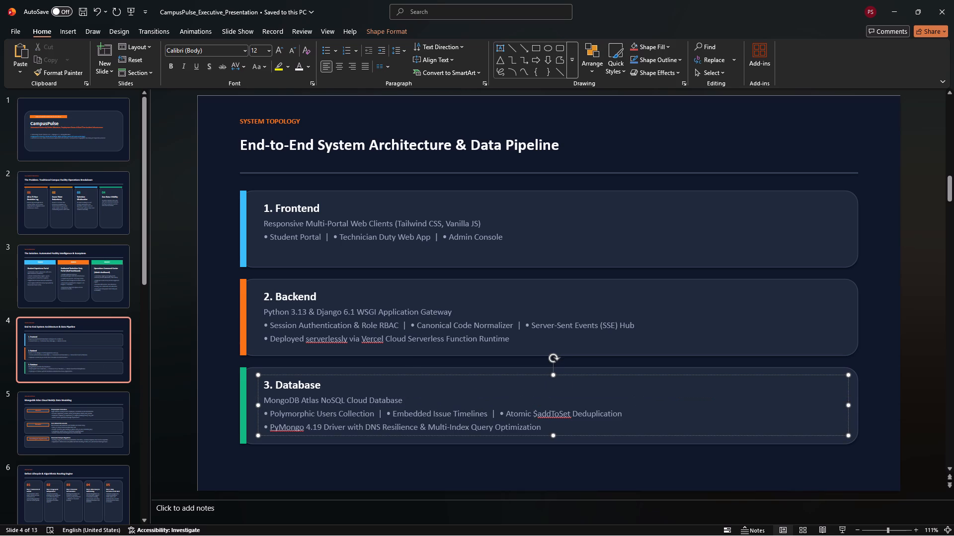
Examine the wording of the bullet points under the Database heading.
double_click(448, 409)
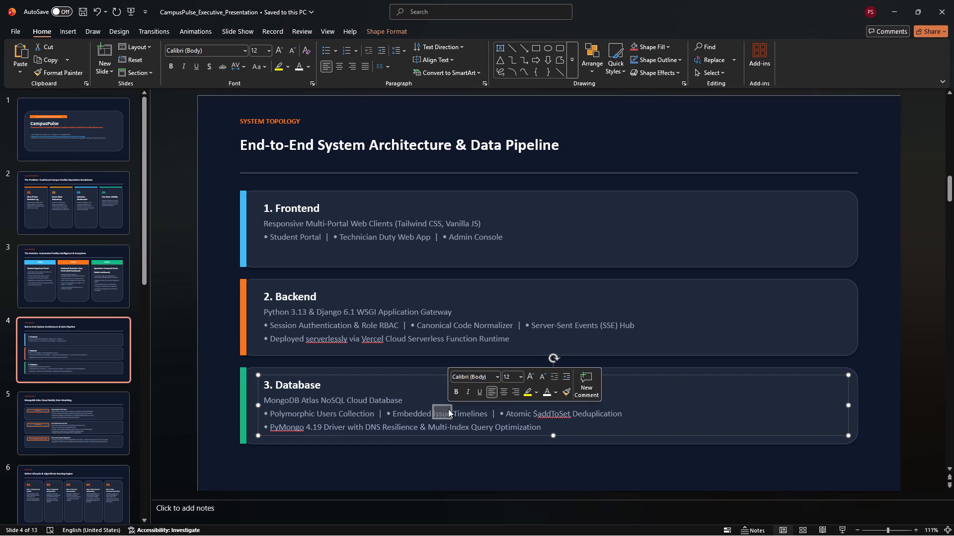
double_click(346, 412)
left_click(346, 412)
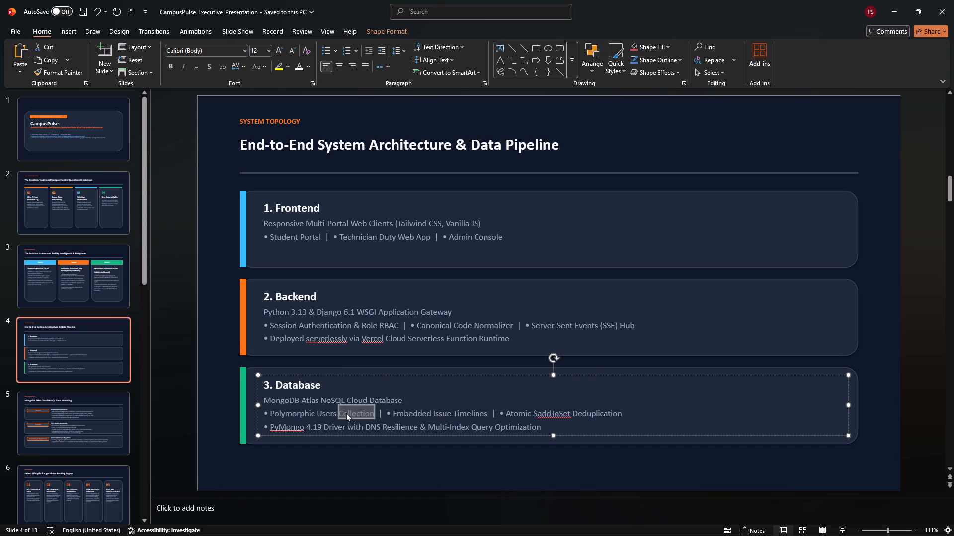
double_click(364, 412)
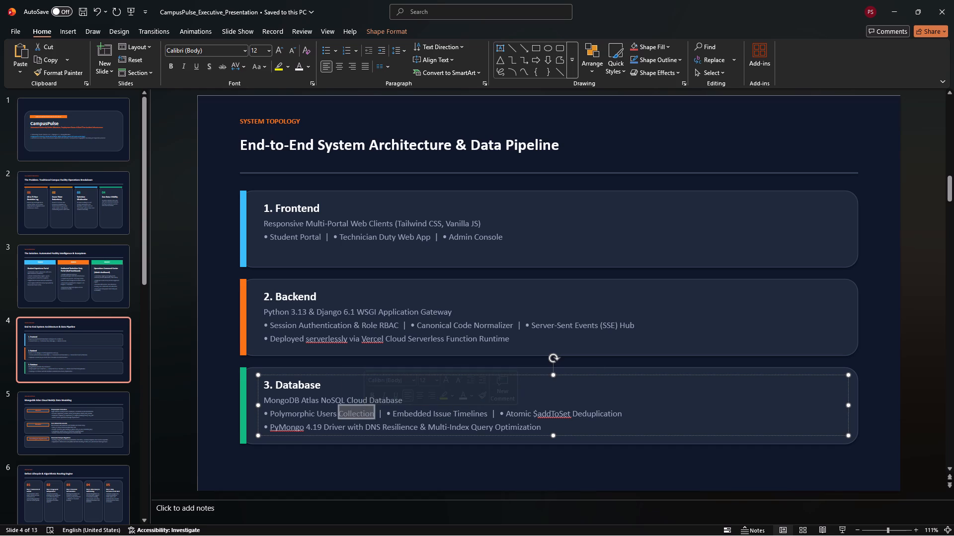
double_click(310, 416)
double_click(418, 419)
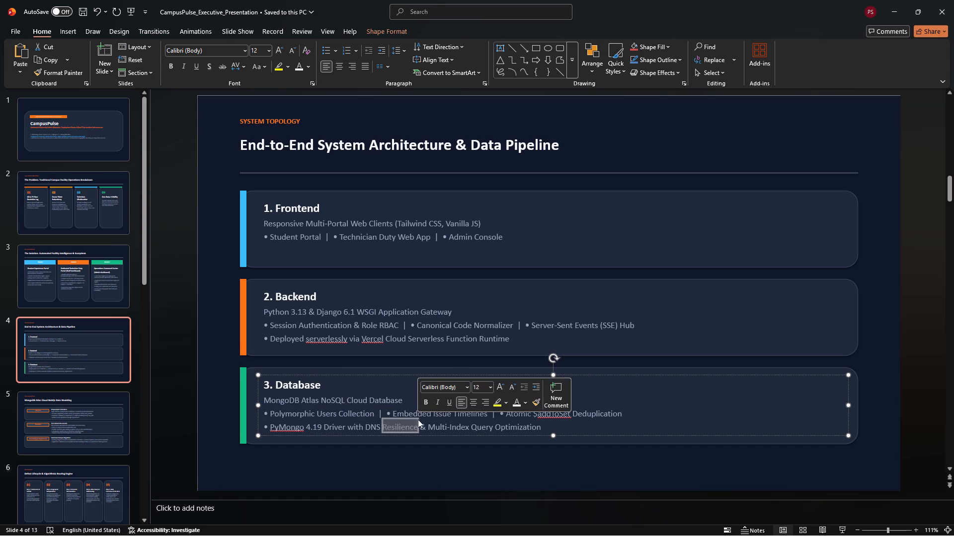
left_click(450, 418)
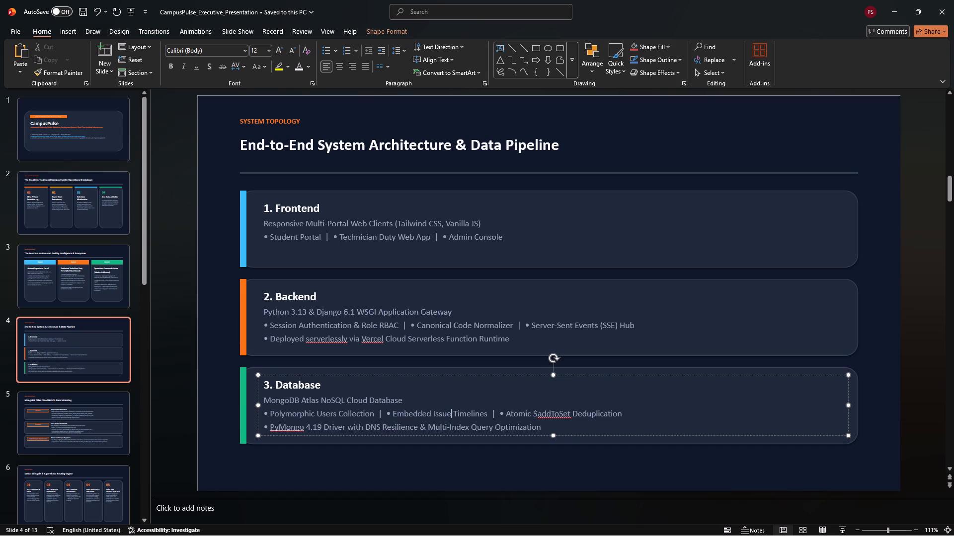
double_click(568, 416)
double_click(587, 416)
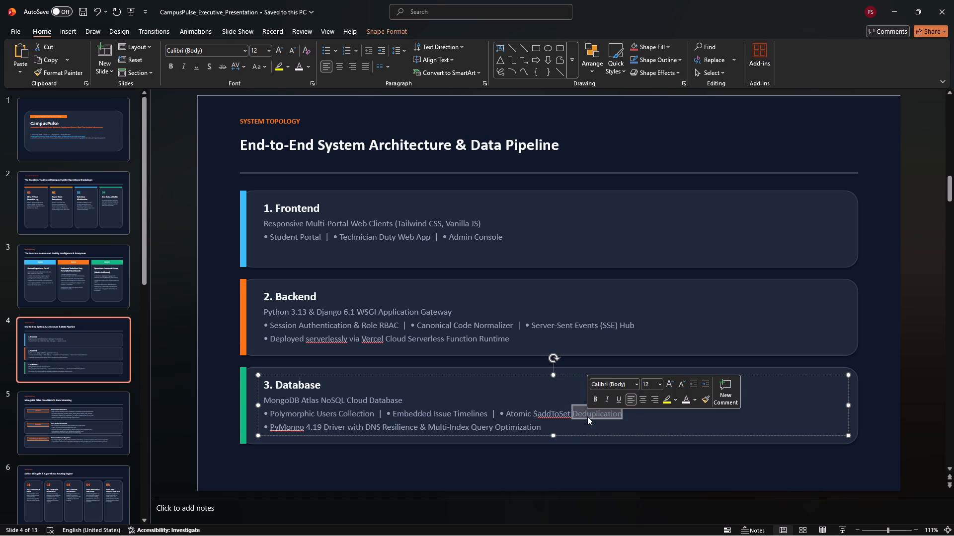
double_click(517, 418)
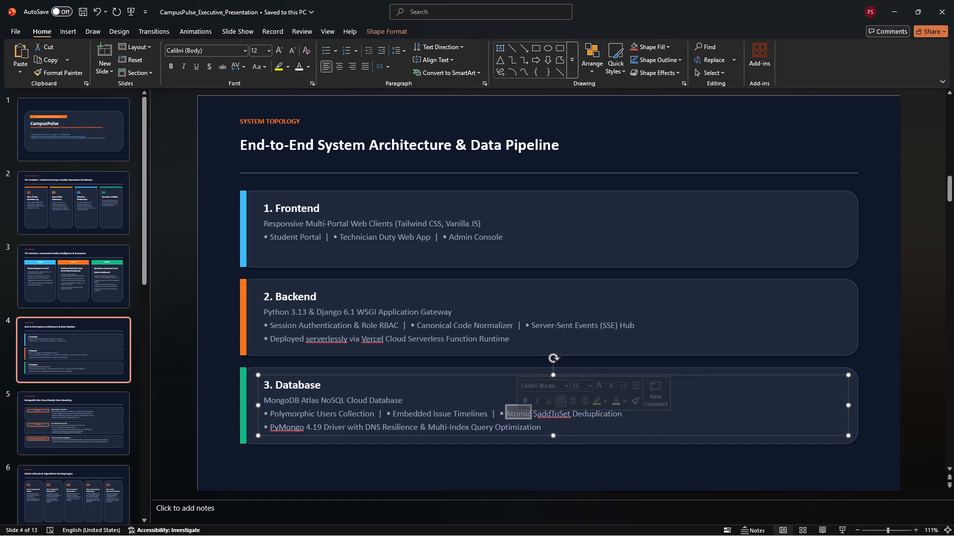
Make "PyMongo" in the Database layer's last bullet bold and white.
double_click(293, 428)
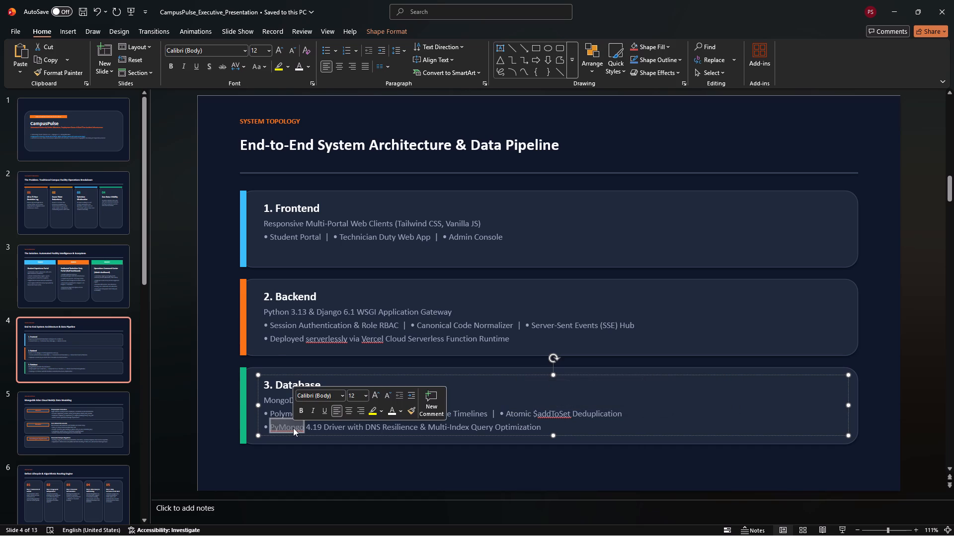
left_click(293, 428)
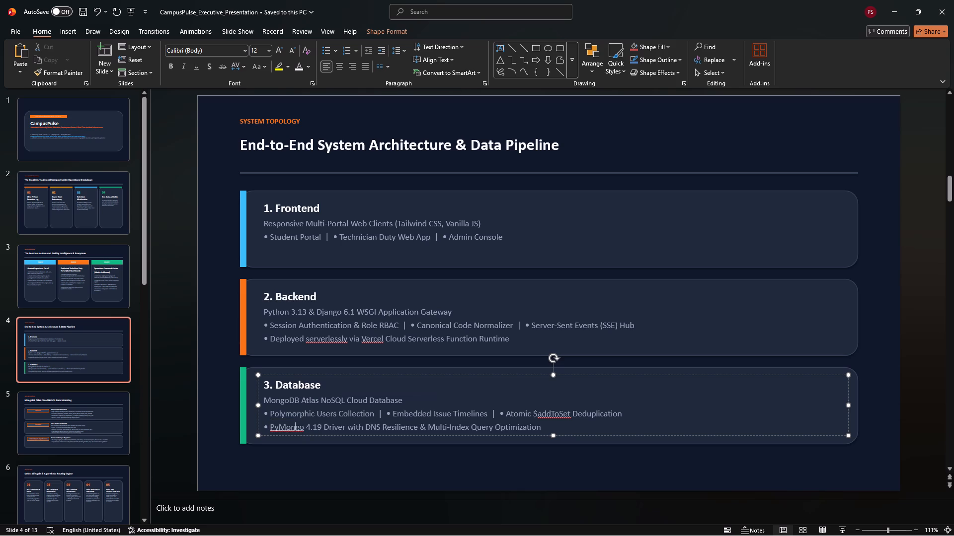
left_click_drag(305, 429, 274, 427)
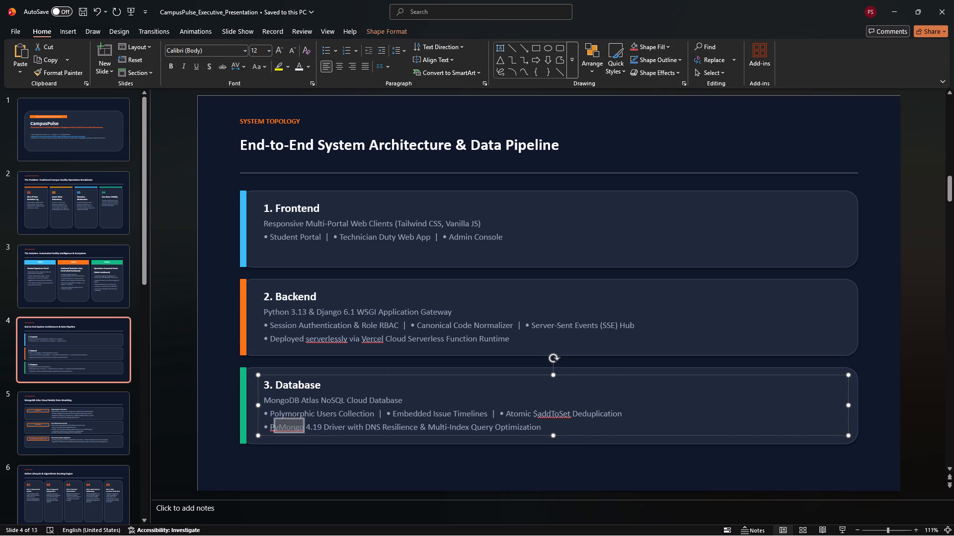
left_click_drag(274, 427, 269, 426)
key("ctrl+b")
left_click(309, 69)
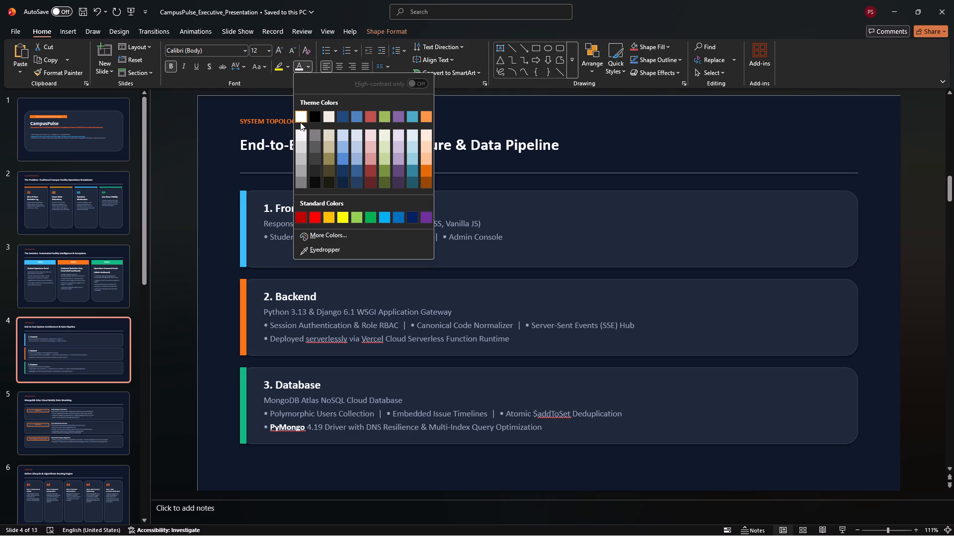
left_click(300, 135)
left_click(342, 522)
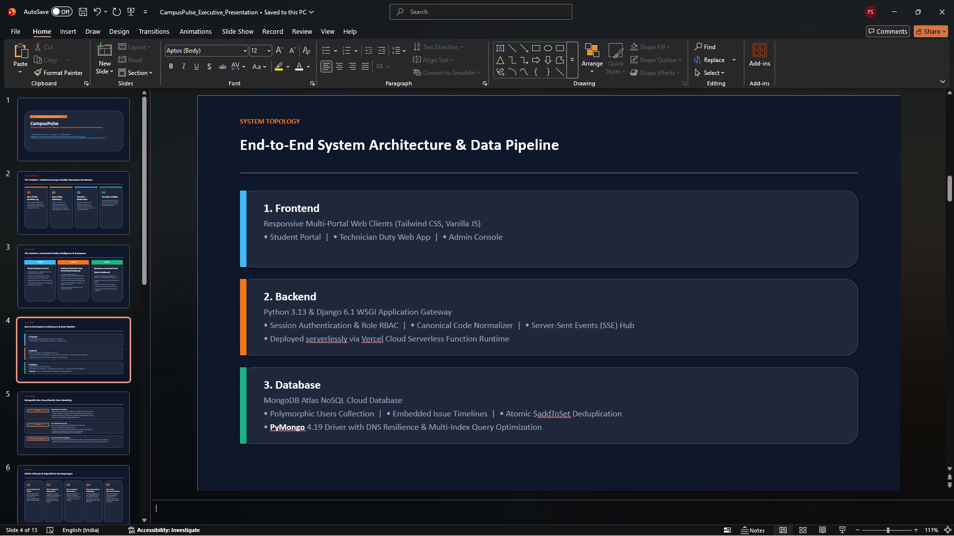
Go to slide 5 and review the field descriptions in the db.users and db.issues cards.
scroll(342, 522, "down", 2)
key("Right")
key("Down")
left_click(92, 431)
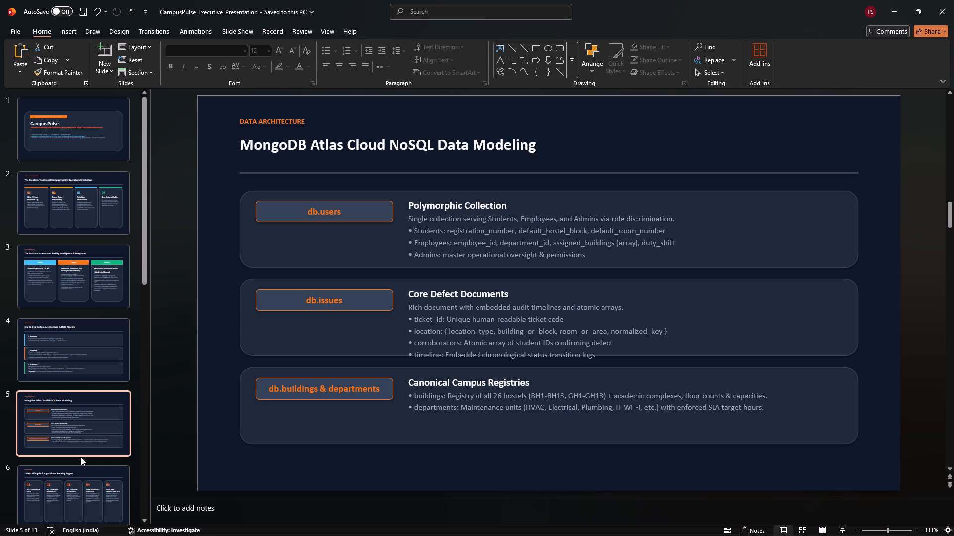
double_click(435, 231)
double_click(428, 241)
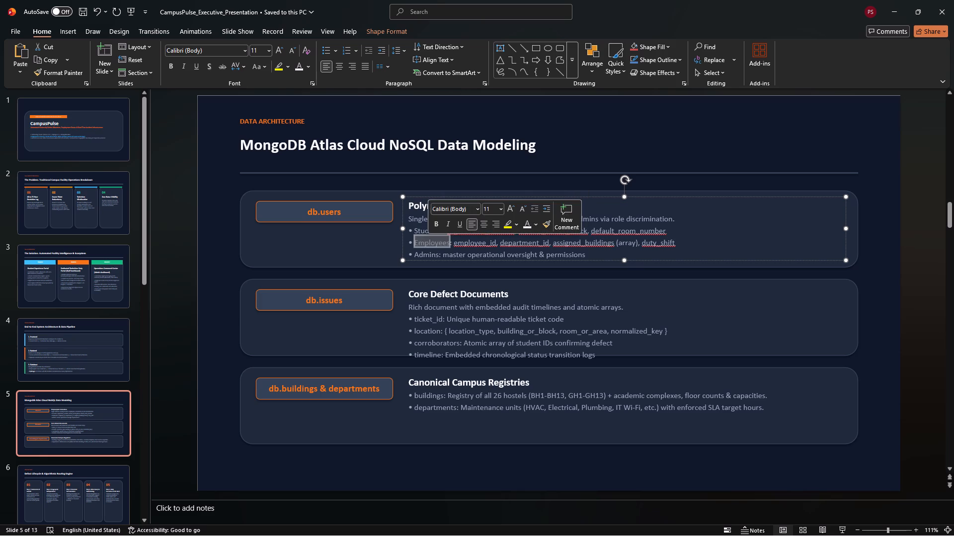
double_click(423, 254)
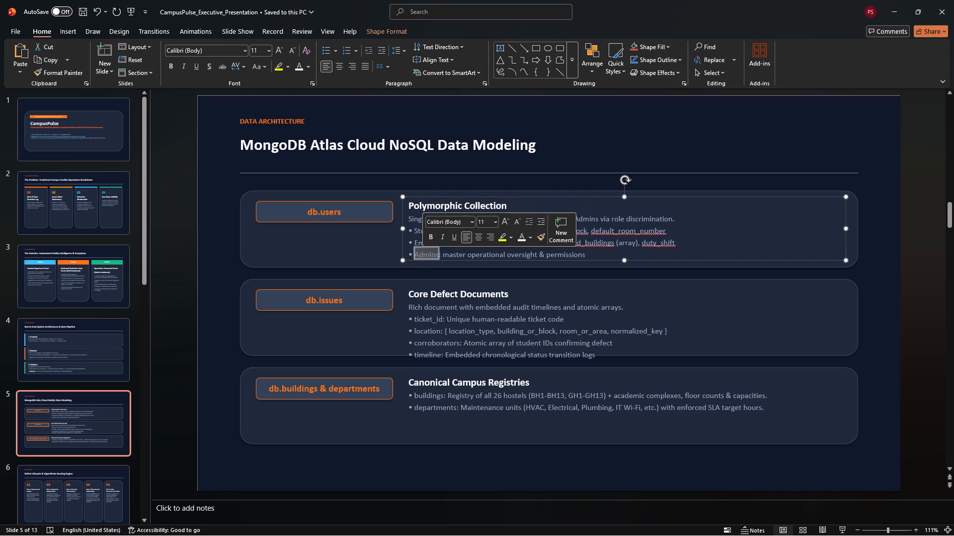
left_click(437, 324)
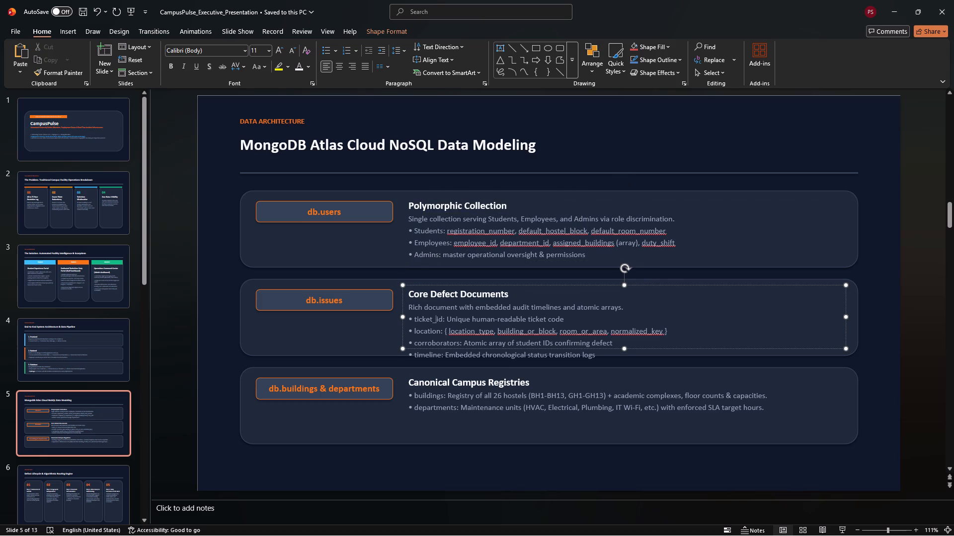
double_click(494, 311)
left_click(494, 311)
double_click(437, 322)
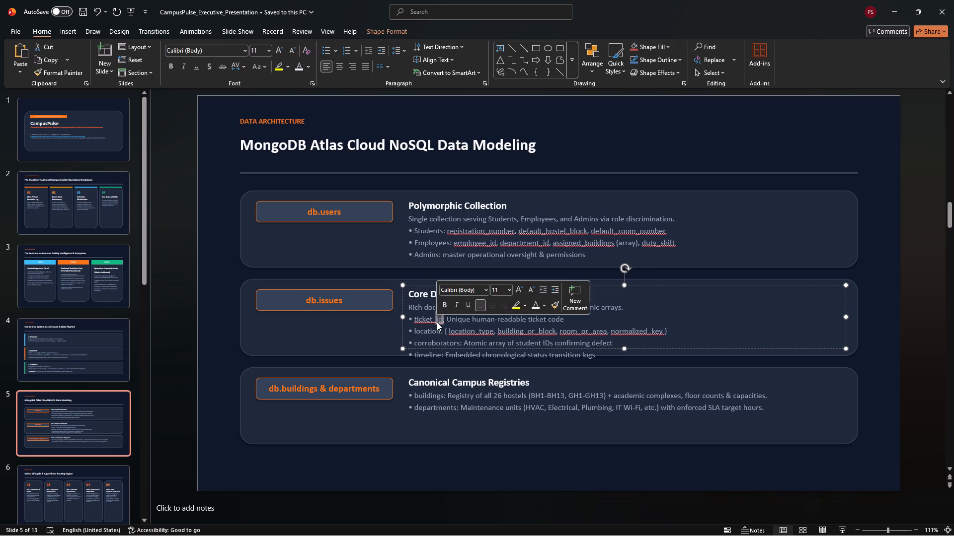
left_click(475, 323)
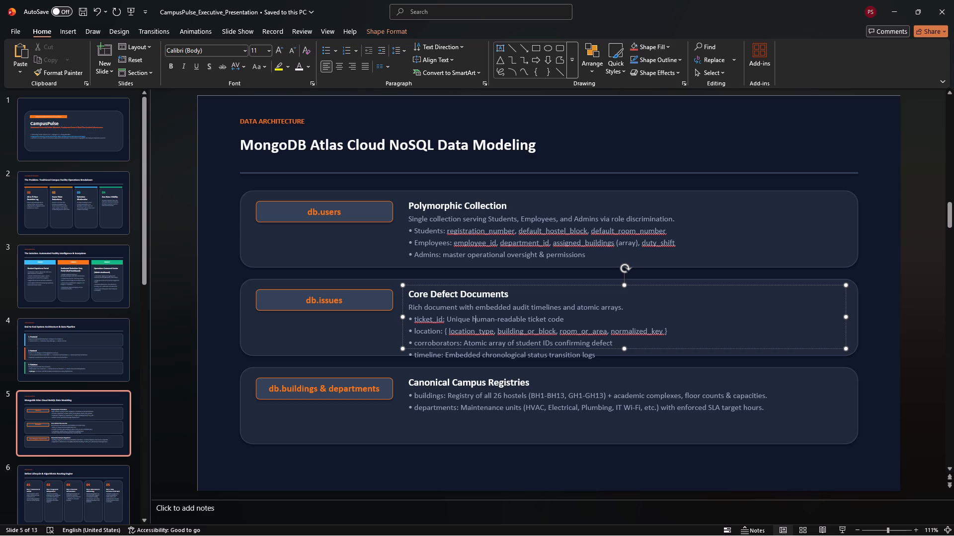
double_click(537, 320)
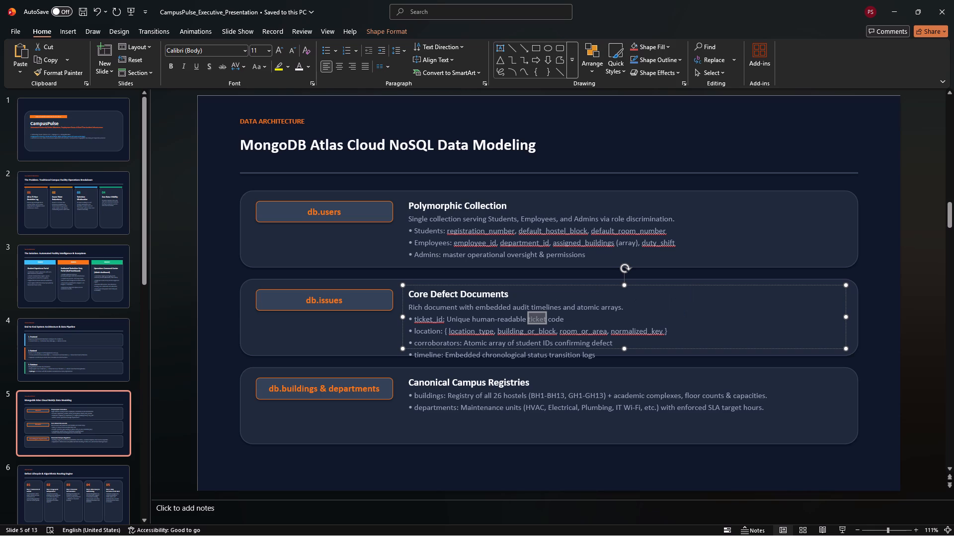
left_click(453, 332)
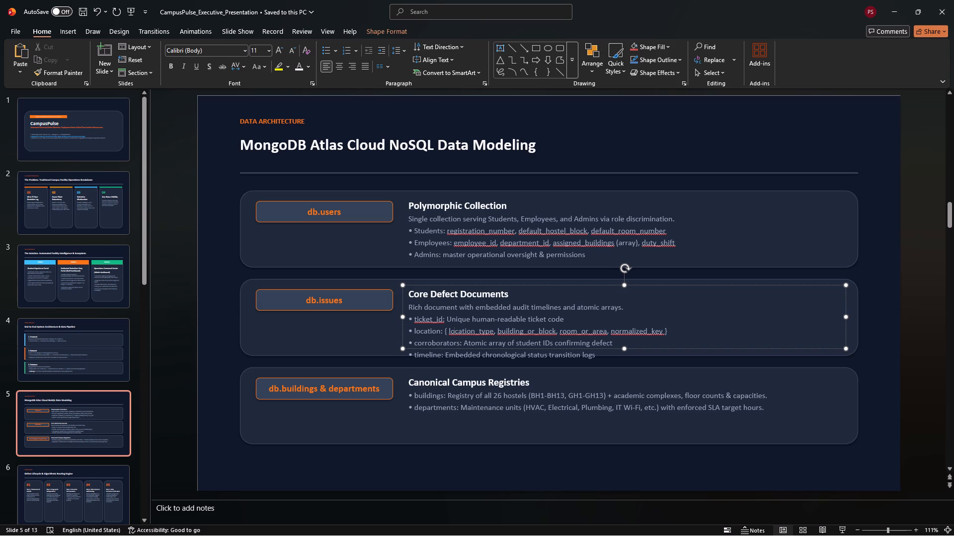
double_click(439, 345)
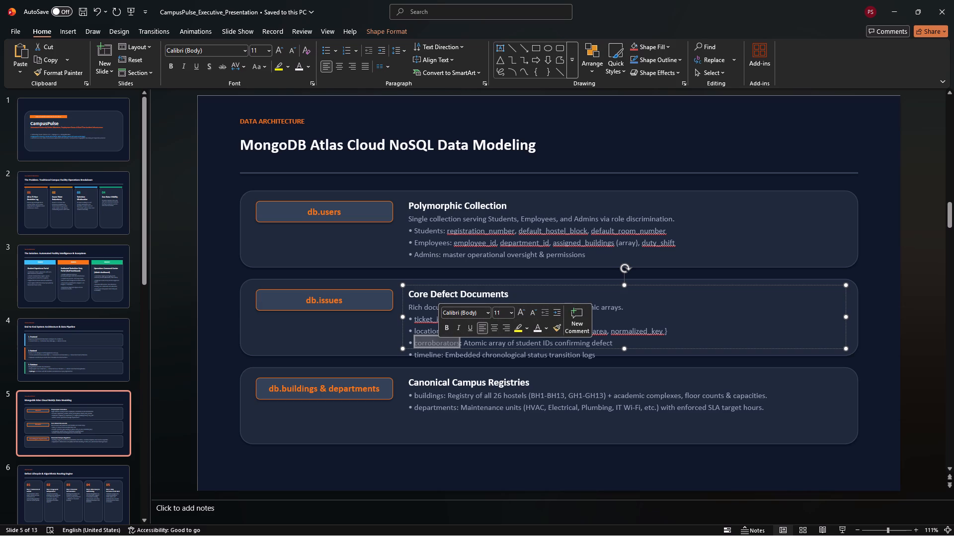
Nudge the Core Defect Documents text box slightly upward so its last bullet fits inside the db.issues card.
left_click(424, 285)
key("Up")
key("Up")
key("Up")
key("Up")
key("Up")
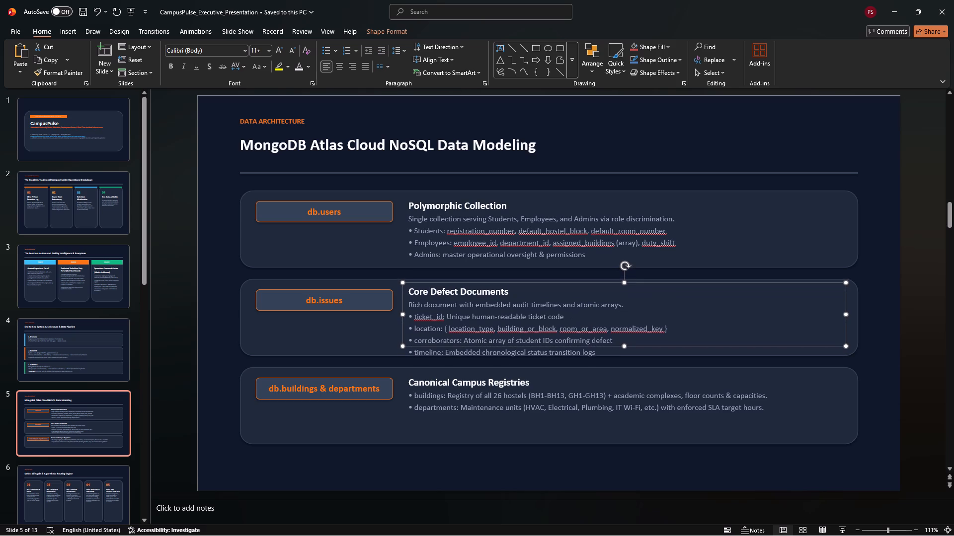
key("Up")
key("Up")
key("Up")
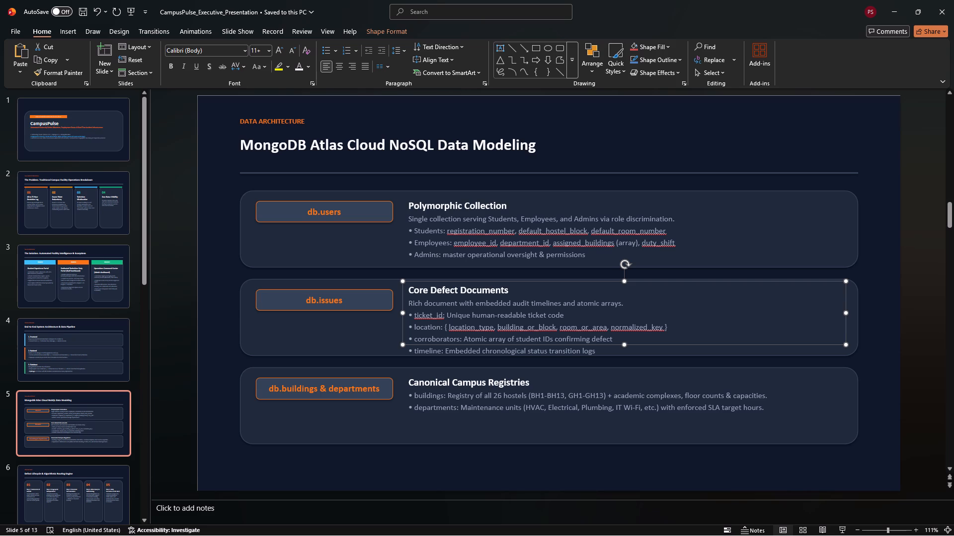
Place the text cursor before "buildings" in the first bullet under Canonical Campus Registries on slide 5.
scroll(409, 368, "down", 1)
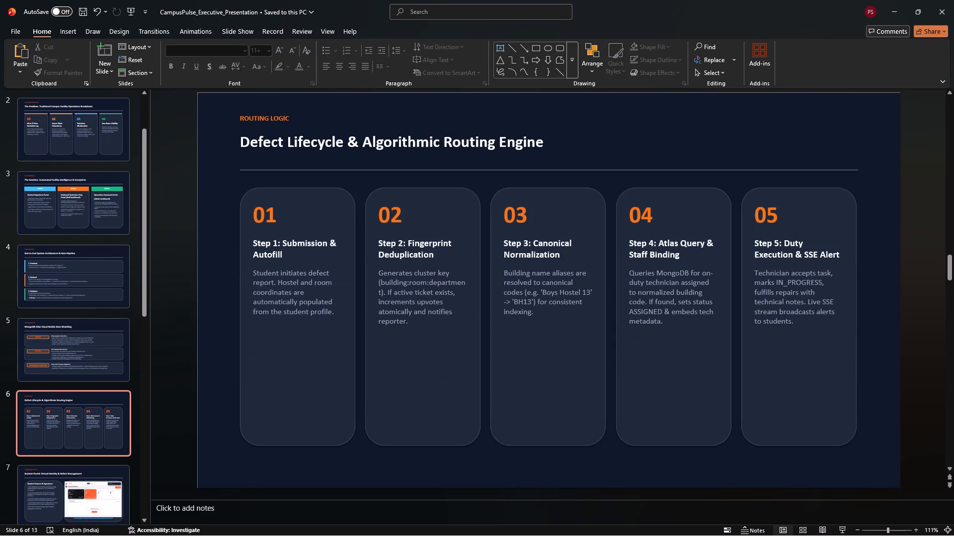
scroll(409, 368, "up", 1)
left_click(414, 394)
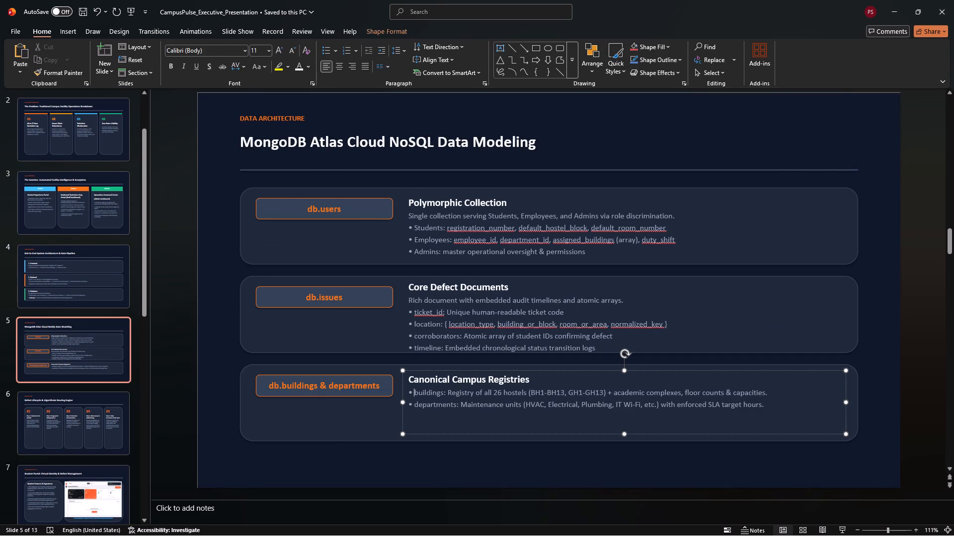
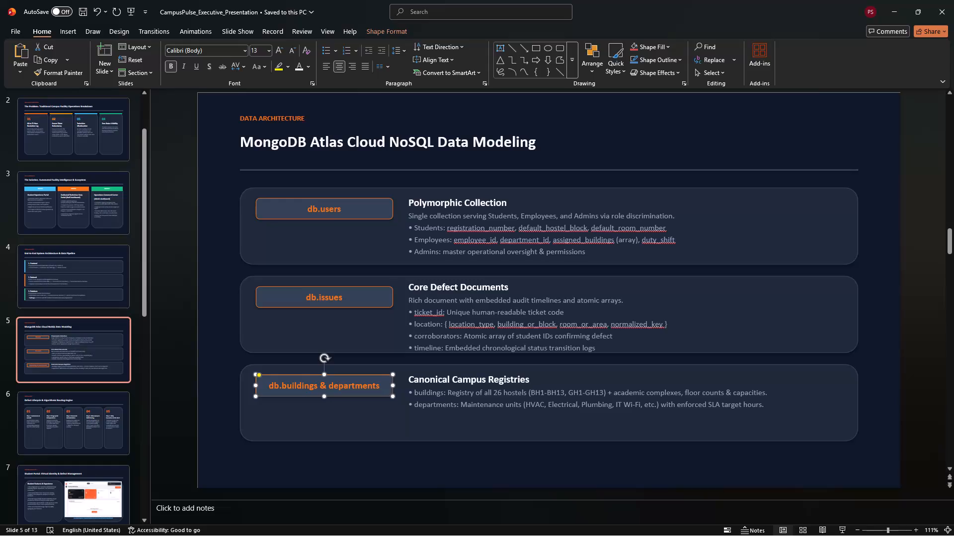
Go to slide 6, the Defect Lifecycle & Algorithmic Routing Engine slide, to review its five step cards.
left_click(90, 433)
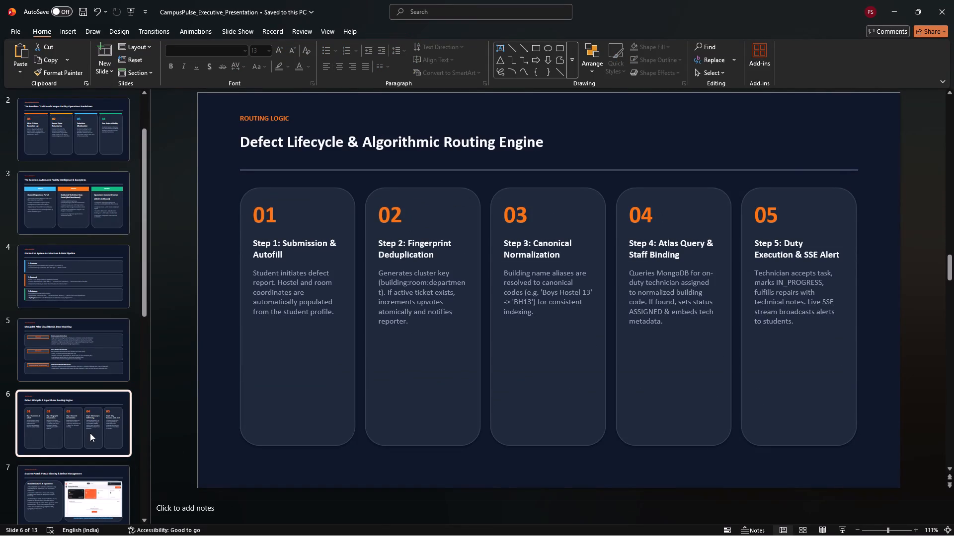
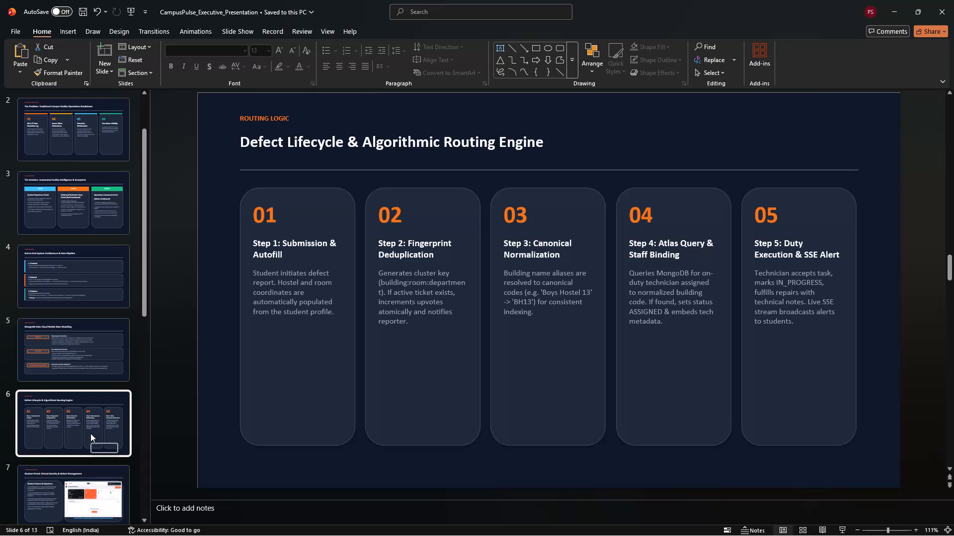
On slide 7, Student Portal, crop the dashboard screenshot to a rounded rectangle shape.
key("Down")
key("Up")
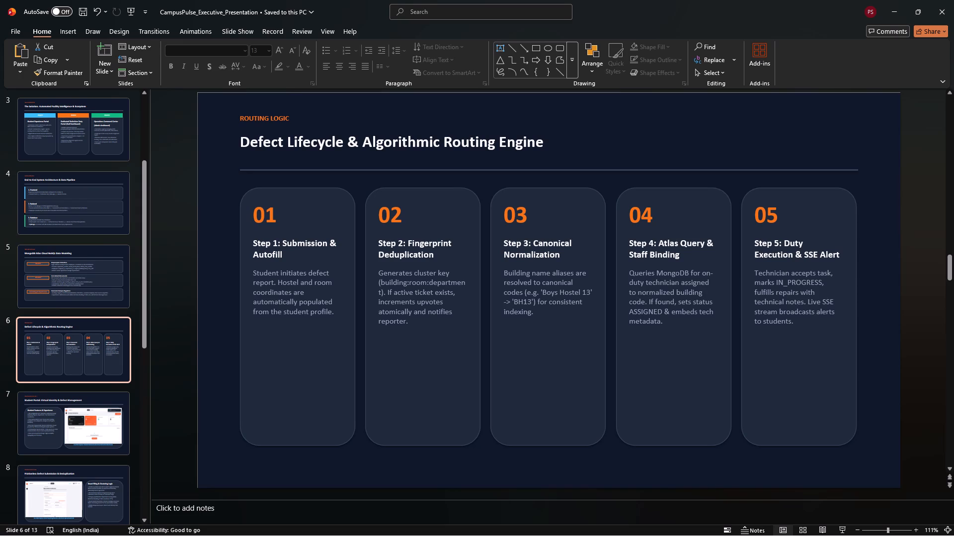
key("Down")
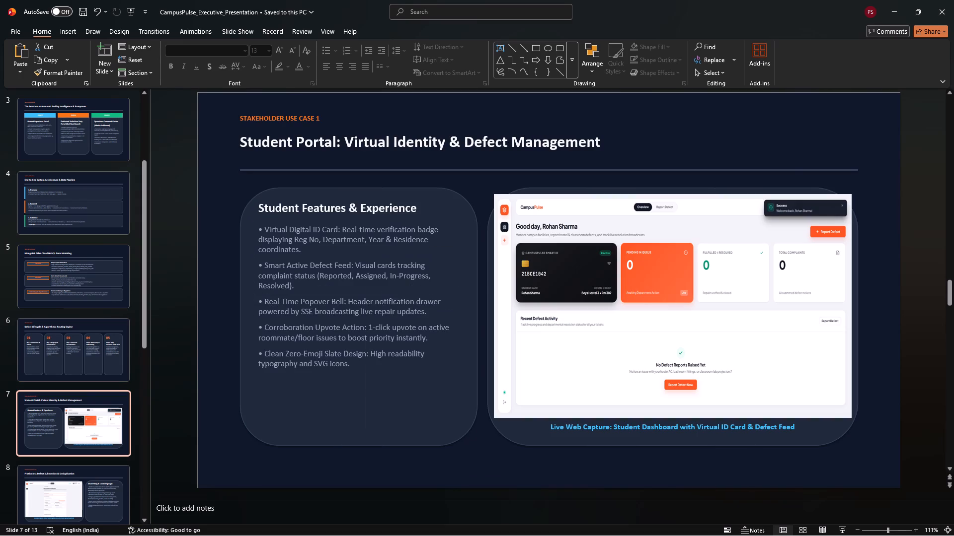
left_click(553, 325)
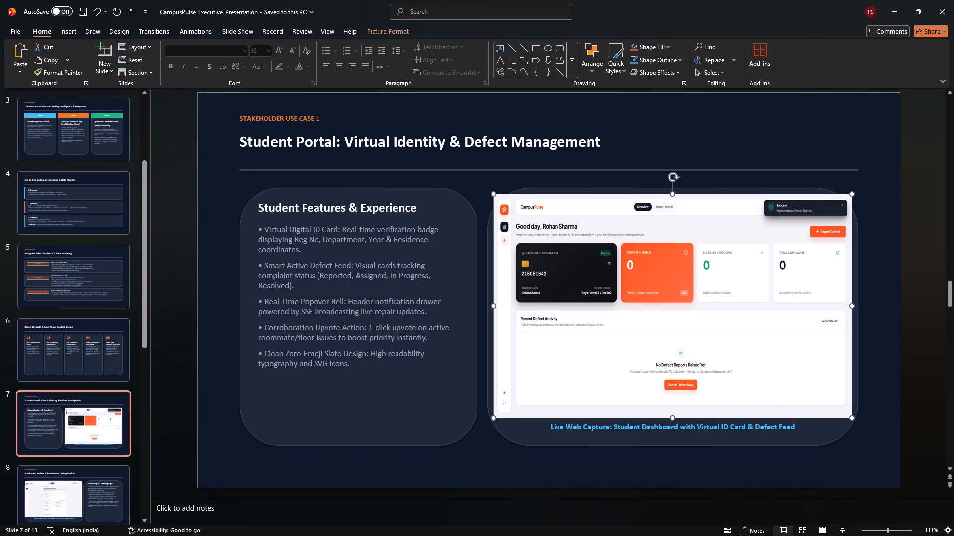
double_click(722, 313)
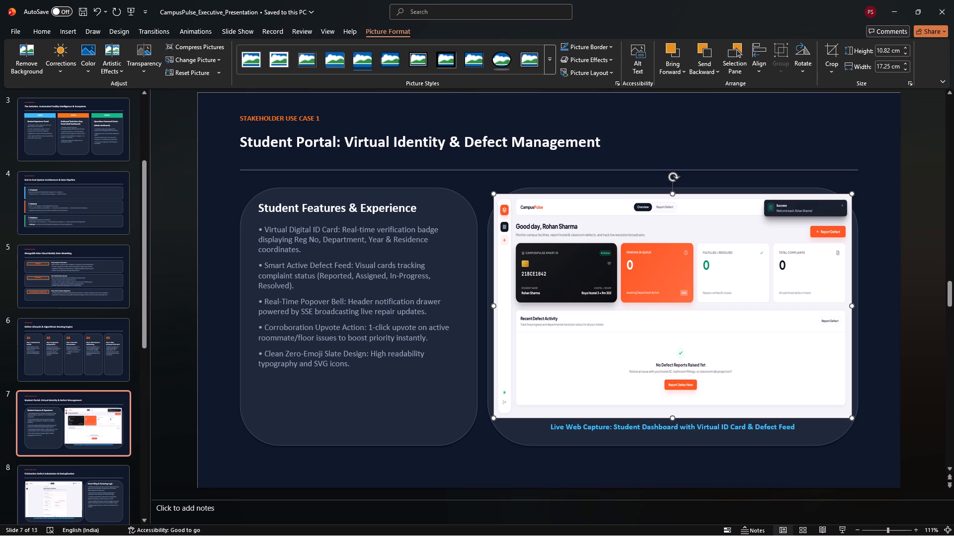
left_click(825, 68)
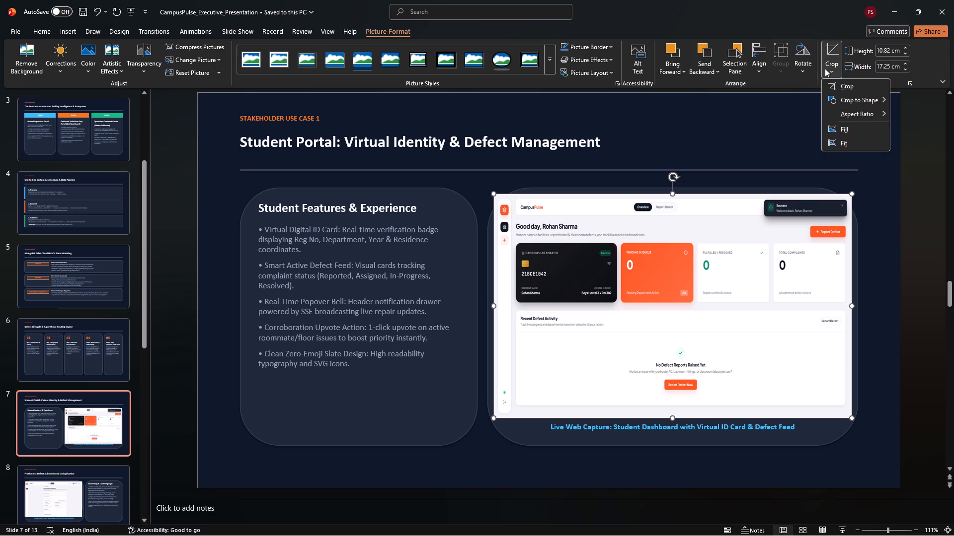
left_click(849, 100)
left_click(691, 113)
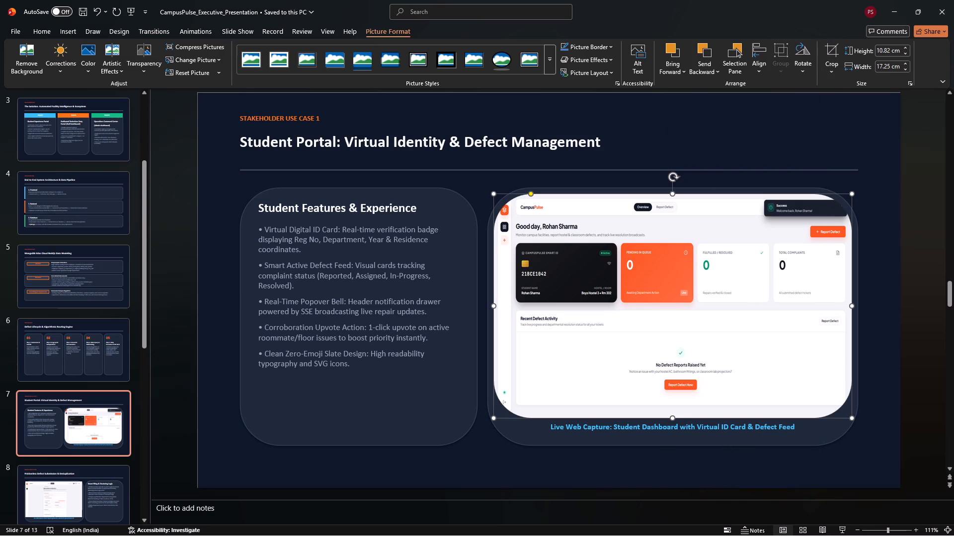
left_click(530, 194)
left_click(888, 277)
left_click(888, 277)
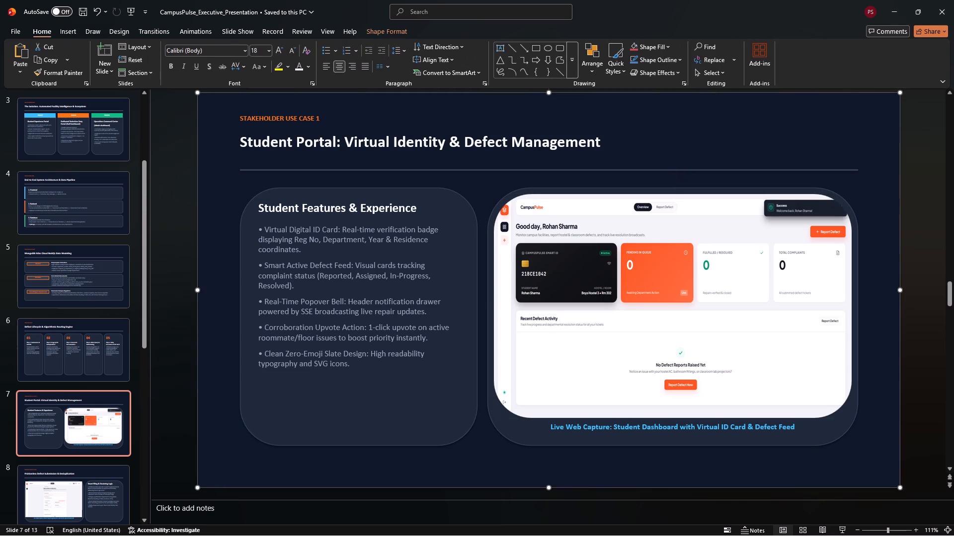
Nudge the "Live Web Capture: Student Dashboard" caption down, close to the bottom edge of its card.
left_click(684, 431)
key("Down")
key("Down")
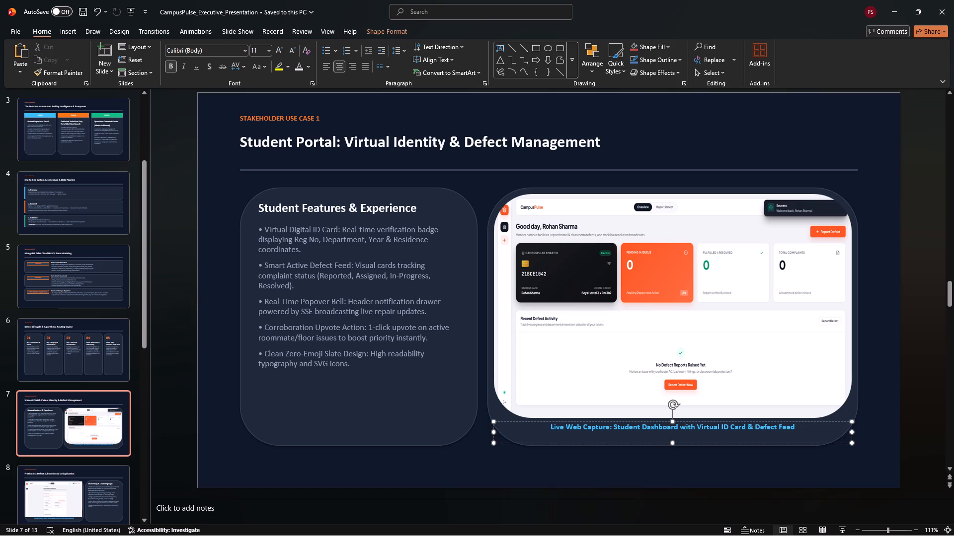
left_click(693, 423)
left_click(695, 419)
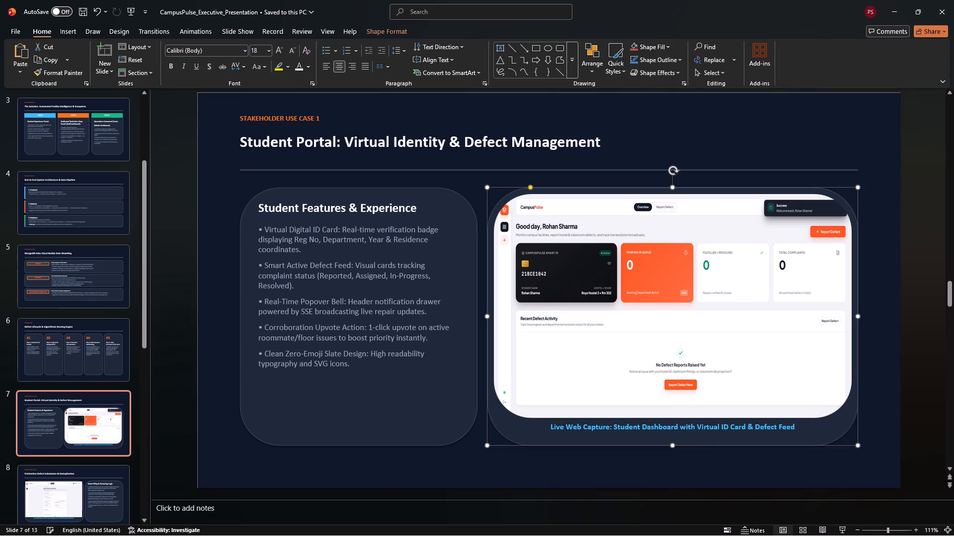
key("Down")
left_click(694, 426)
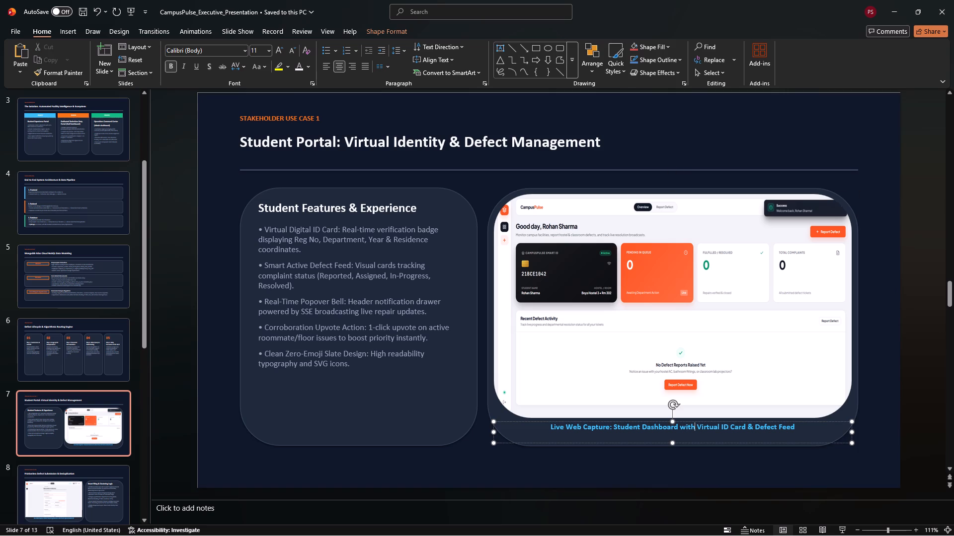
left_click(701, 423)
key("Down")
key("Down")
key("Down")
key("Down")
key("Down")
key("Down")
key("Down")
key("Down")
key("Down")
key("Down")
key("Down")
key("Down")
key("Down")
key("Down")
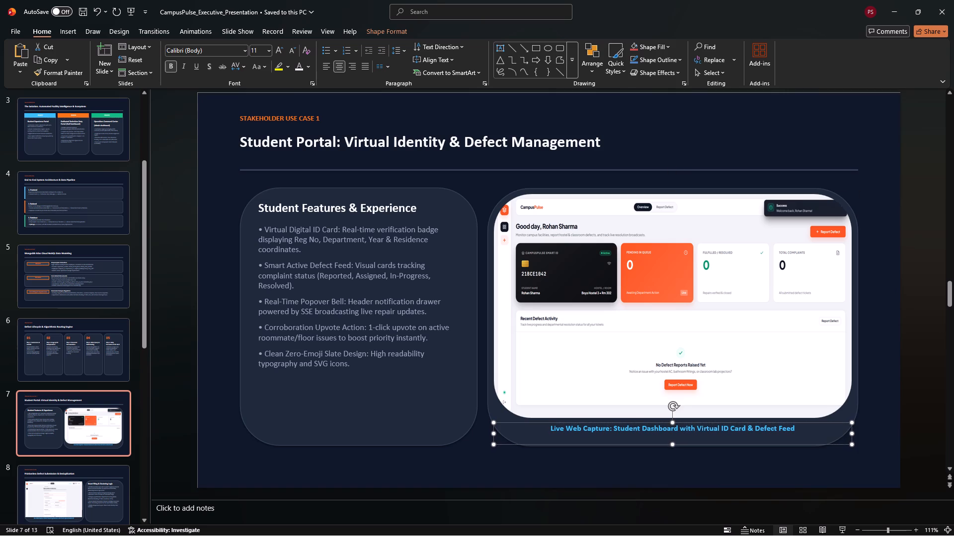
key("Up")
key("Up")
key("Up")
key("Up")
key("Up")
key("Up")
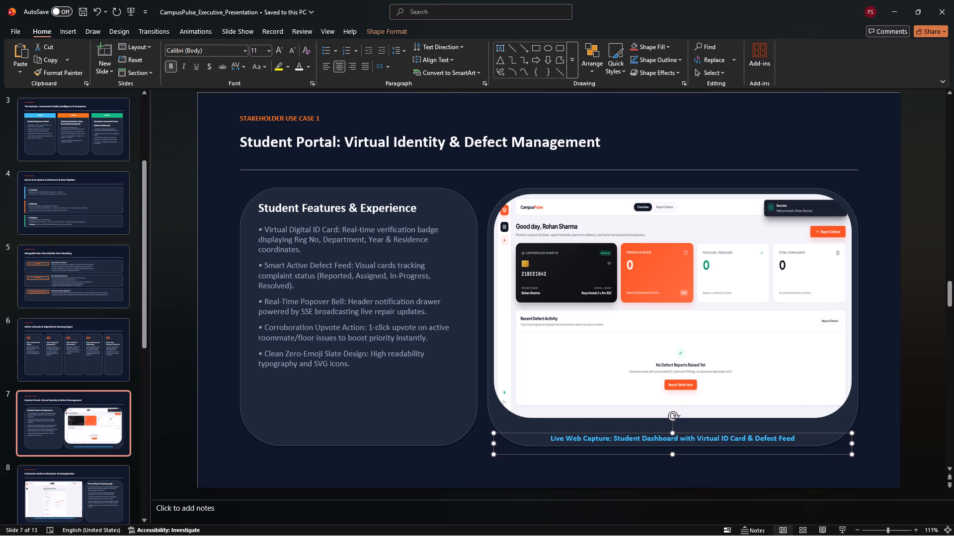
key("Up")
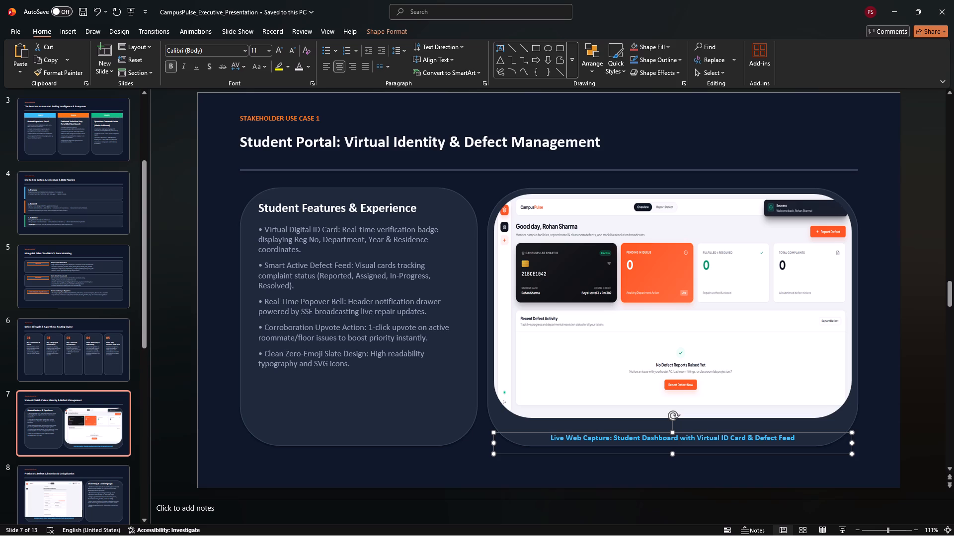
Nudge the dashboard screenshot down to just above its caption, leaving more space at the card's top.
left_click(705, 305)
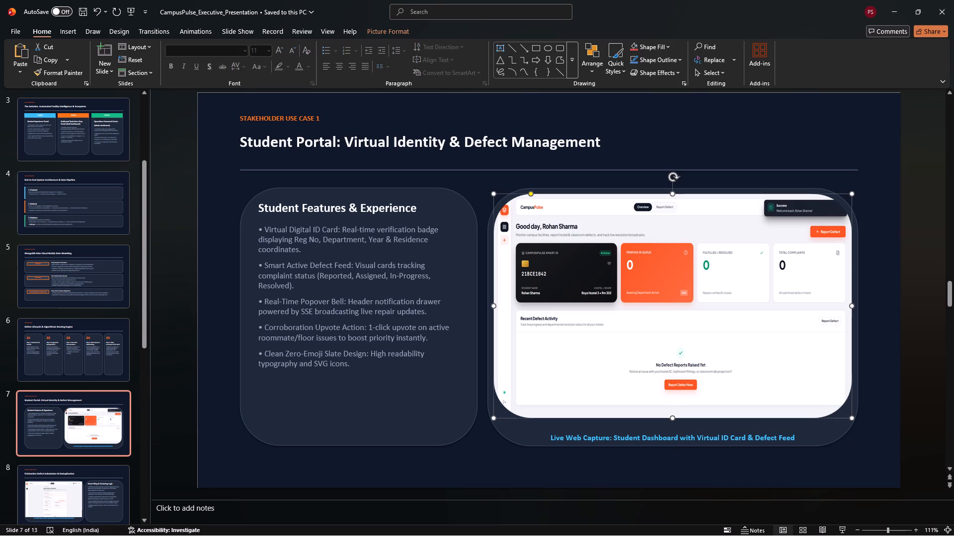
key("Down")
key("Down")
key("Down")
key("Down")
key("Down")
key("Down")
key("Down")
key("Down")
key("Down")
key("Down")
key("Down")
key("Down")
key("Down")
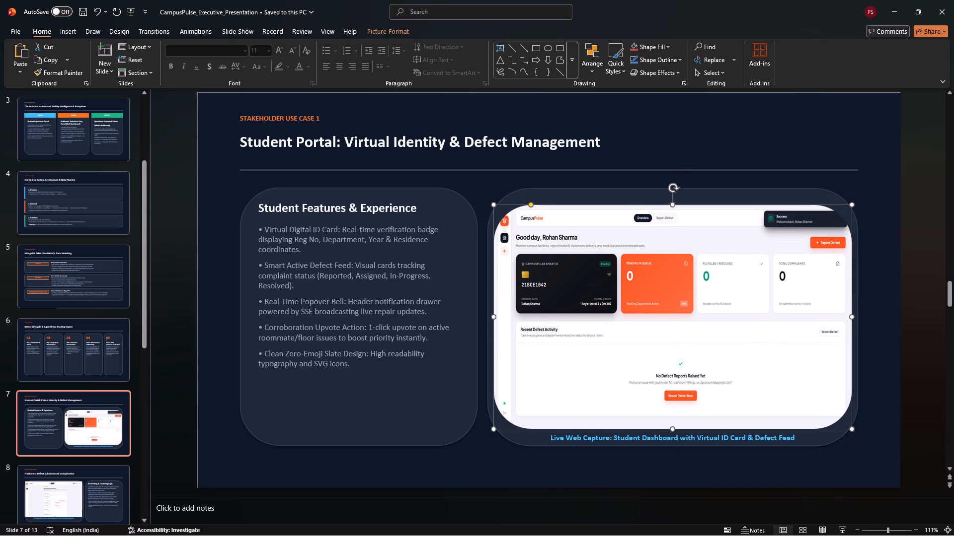
Reduce the corner rounding of the dashboard screenshot so its sidebar icons and notification are not cut off.
left_click_drag(531, 204, 519, 203)
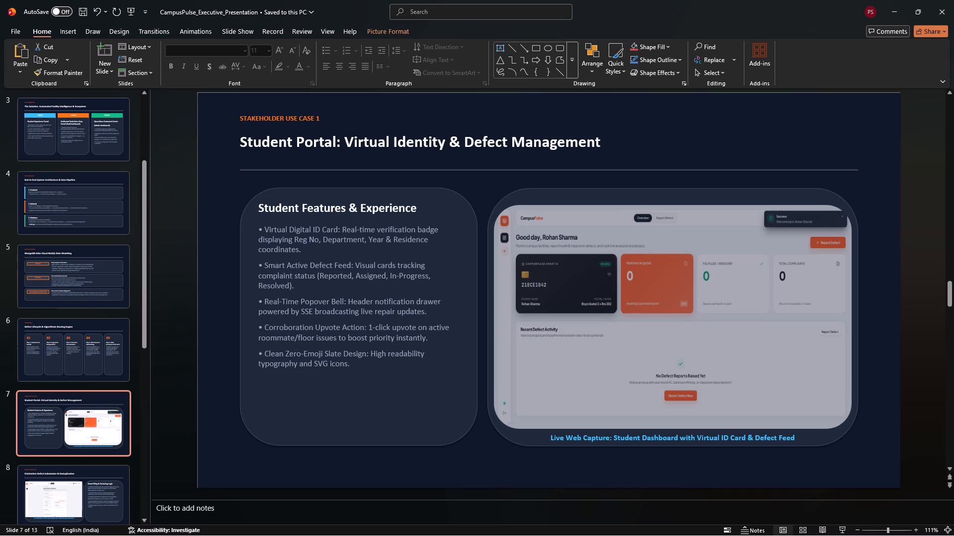
left_click_drag(519, 203, 515, 202)
left_click_drag(515, 202, 510, 202)
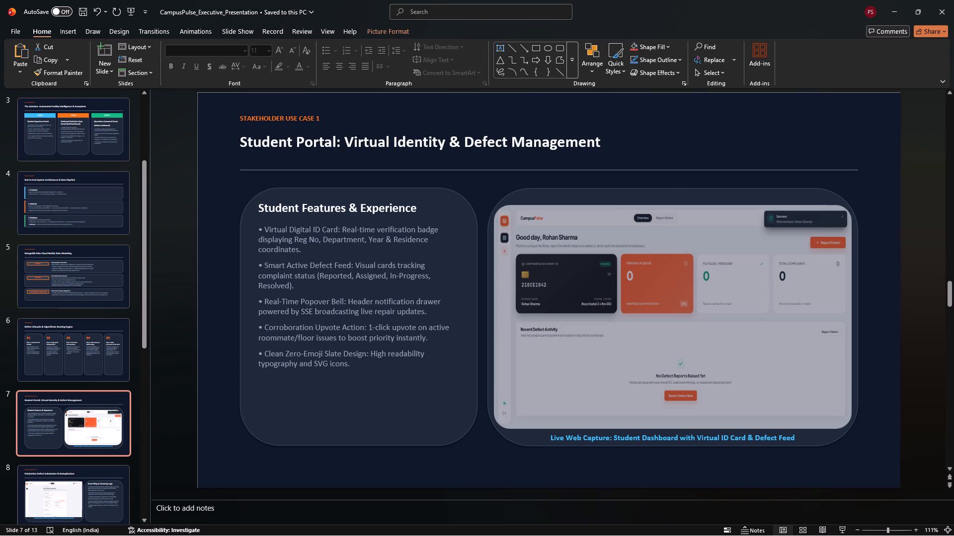
left_click_drag(510, 202, 510, 202)
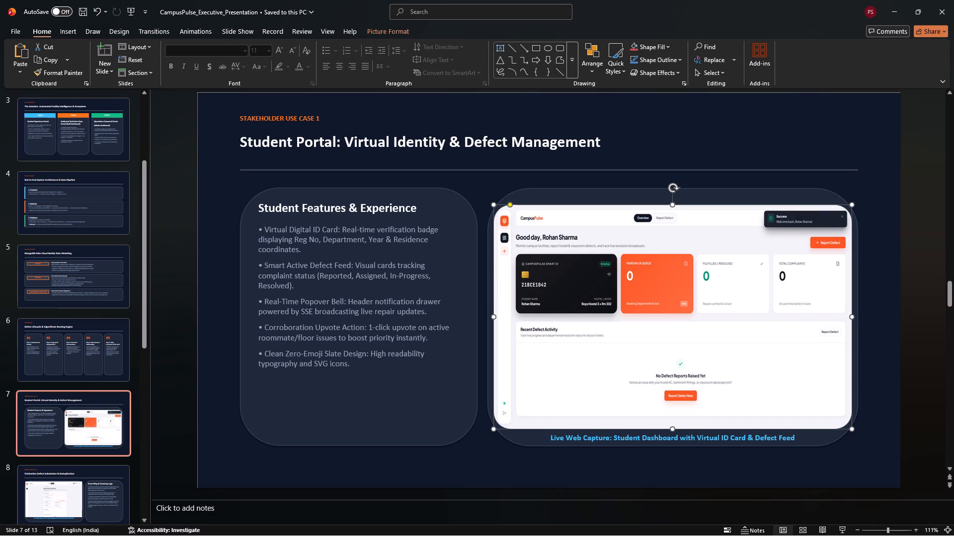
left_click(918, 269)
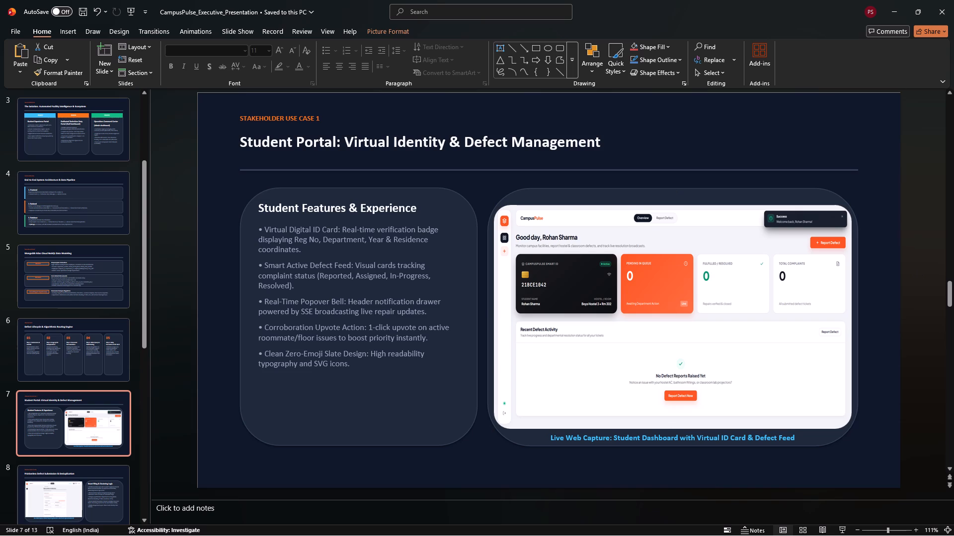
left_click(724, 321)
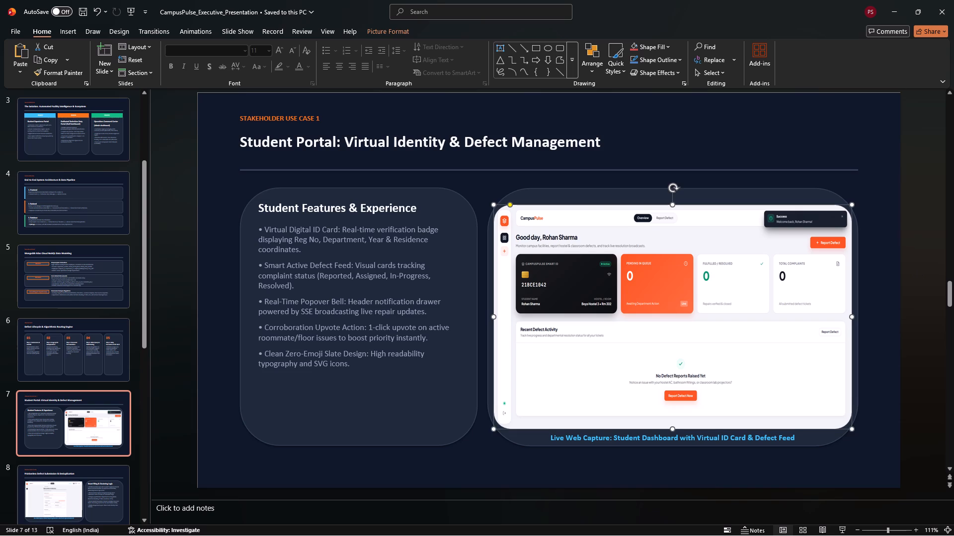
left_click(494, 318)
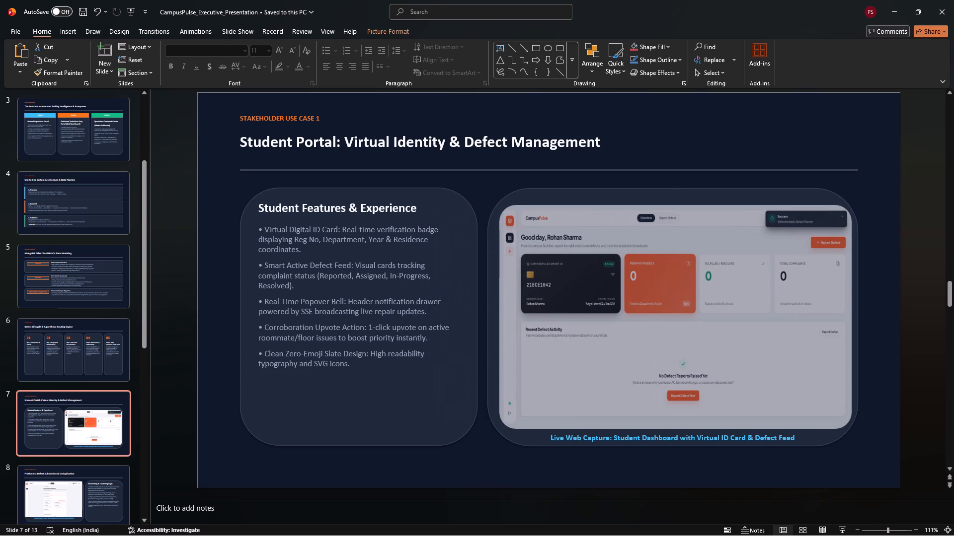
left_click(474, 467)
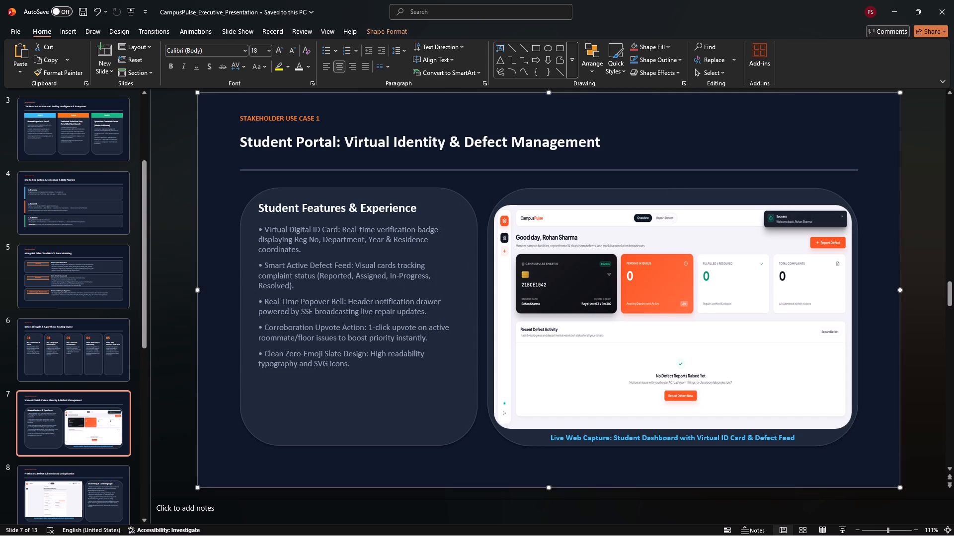
On slide 8, Frictionless Defect Submission & Deduplication, nudge the screenshot's "Live Web Capture" caption down within its card.
key("Down")
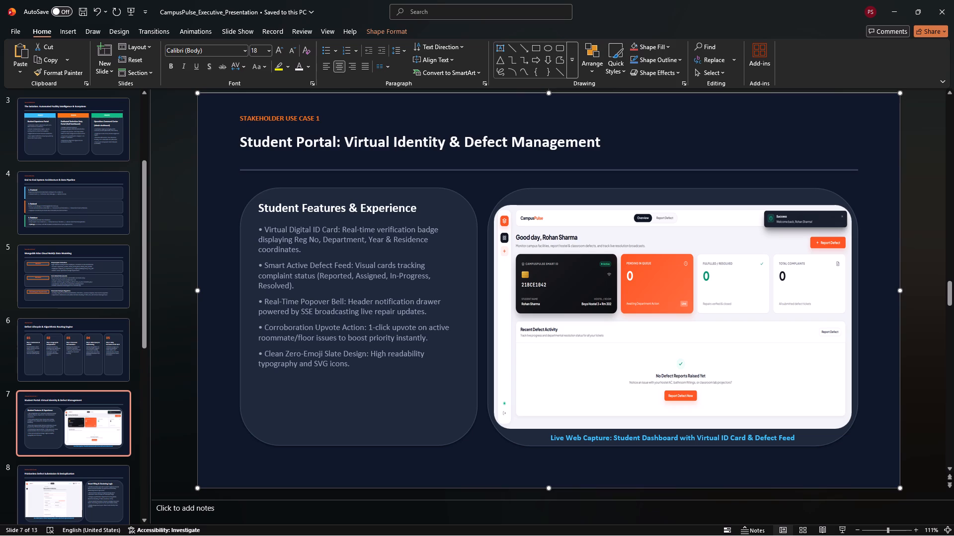
left_click(63, 495)
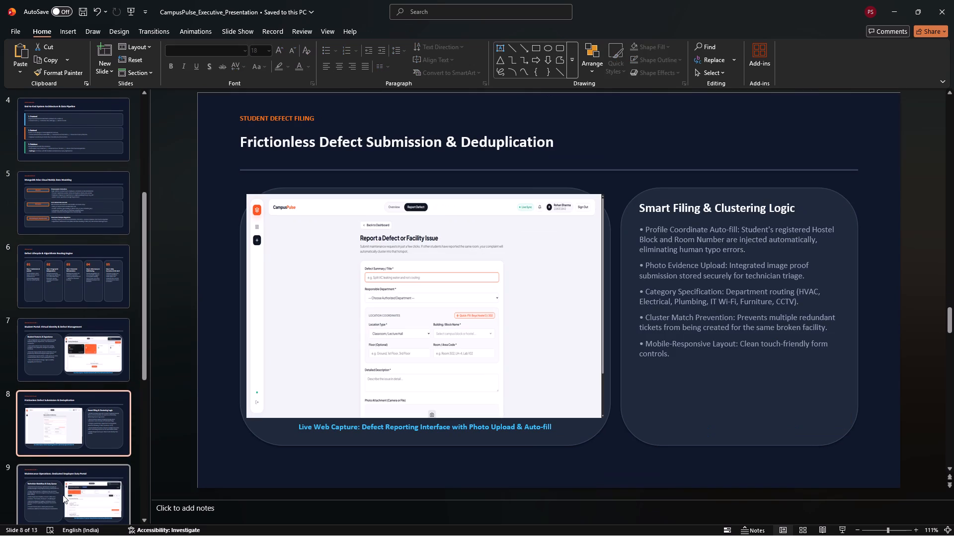
left_click(365, 365)
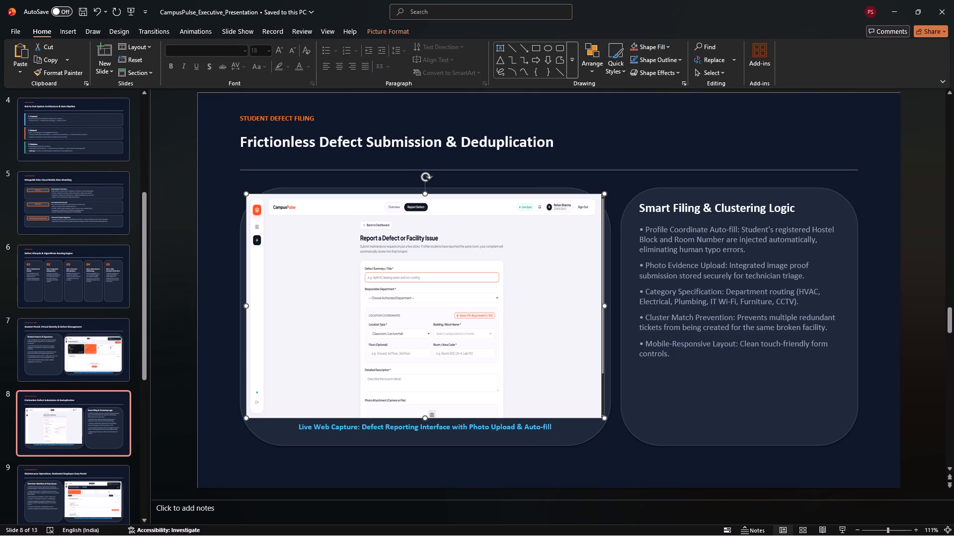
left_click(452, 428)
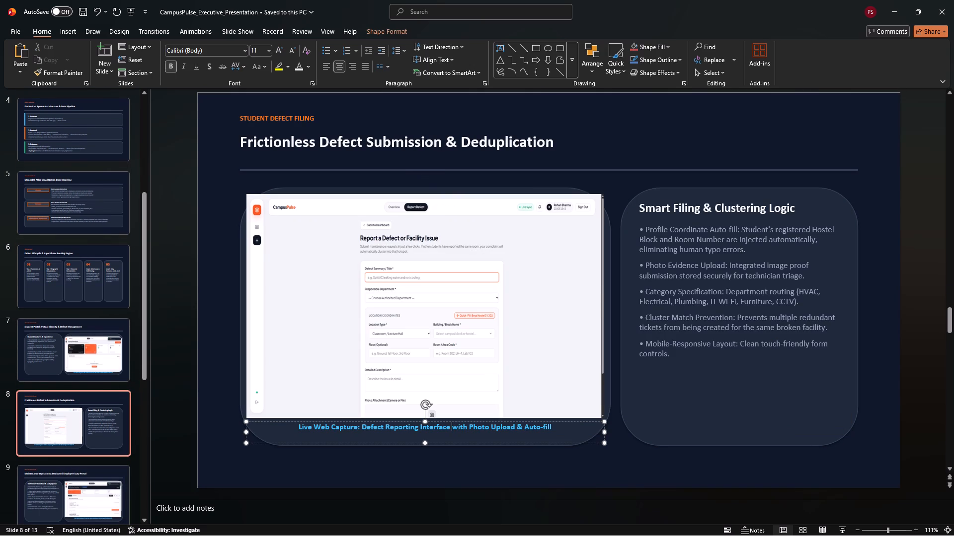
left_click(459, 421)
key("Down")
key("Down")
key("Down")
key("Down")
key("Down")
key("Down")
key("Down")
key("Down")
key("Down")
key("Down")
key("Down")
key("Down")
key("Down")
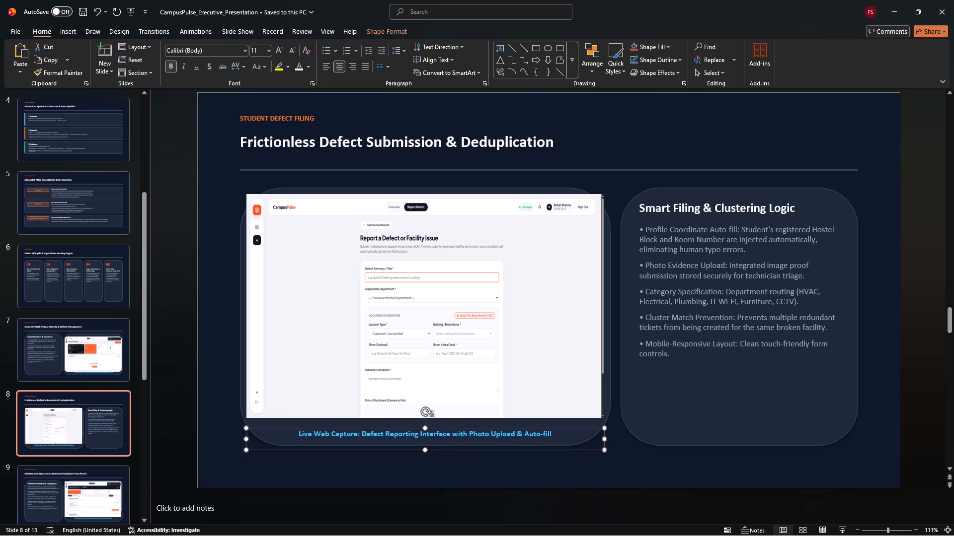
key("Down")
Crop the defect reporting form screenshot on slide 8 to a rounded rectangle shape.
left_click(454, 366)
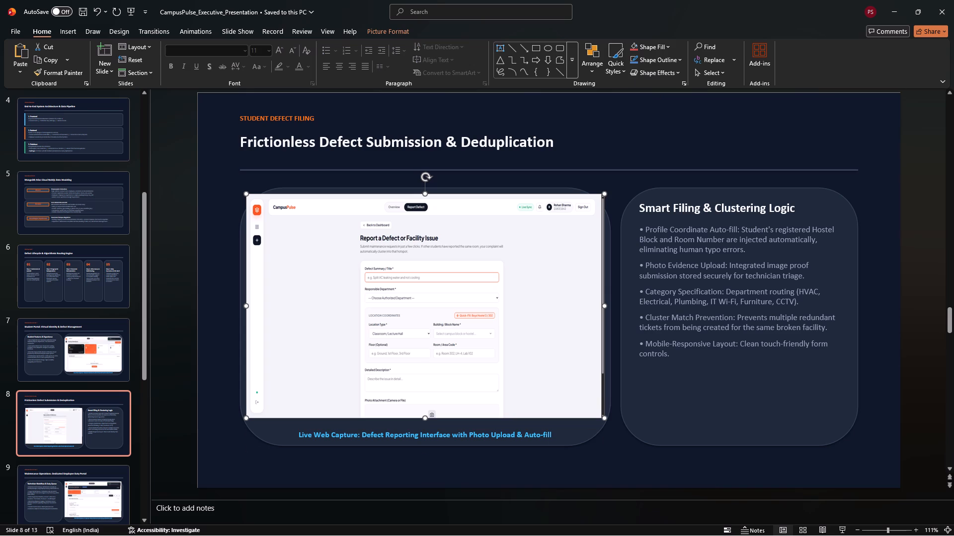
double_click(546, 280)
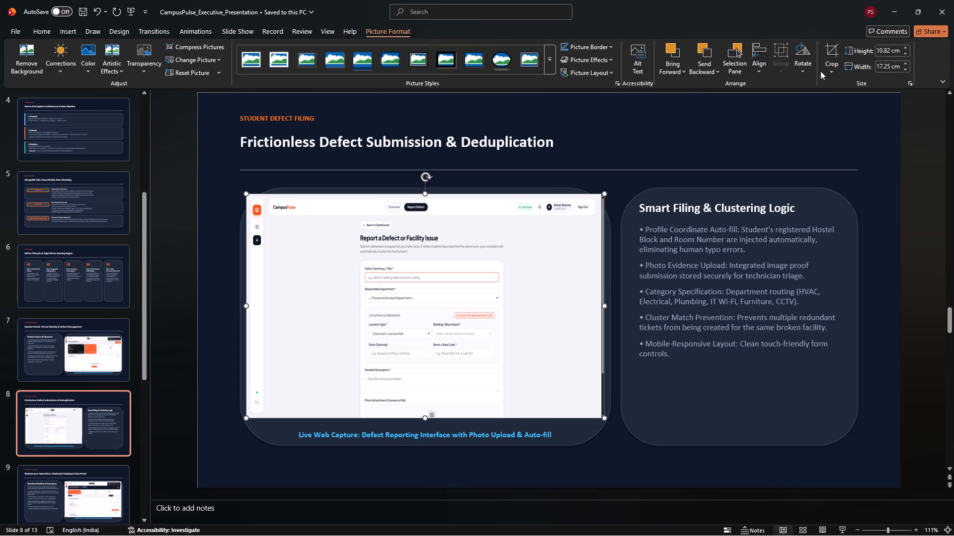
left_click(832, 71)
left_click(833, 105)
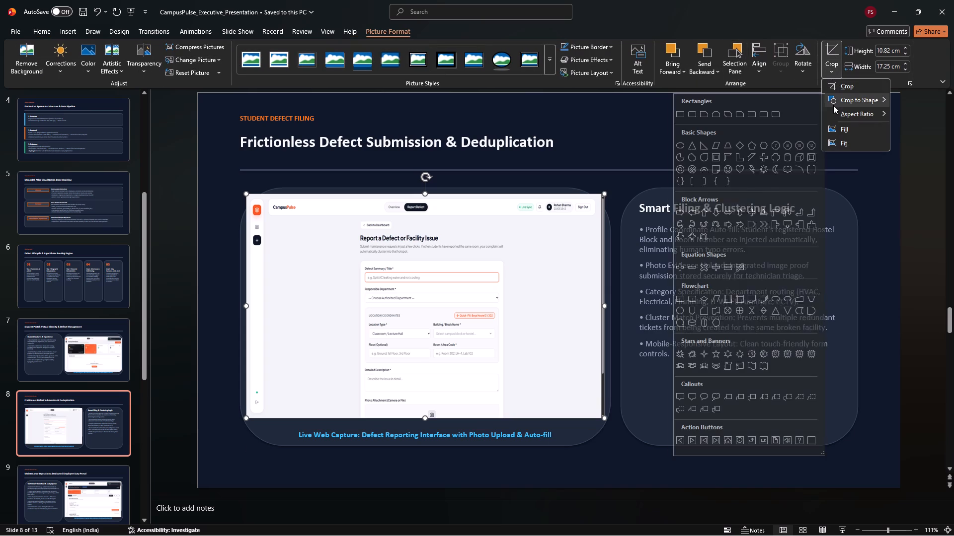
left_click(690, 114)
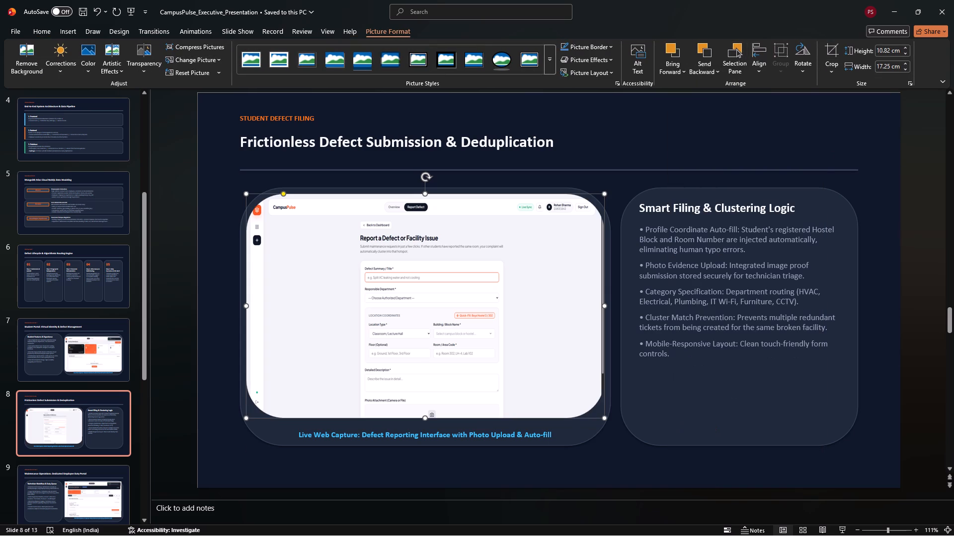
Nudge the defect reporting form screenshot on slide 8 down to just above its caption, leaving more space at the card's top.
left_click(413, 308)
key("Down")
key("Down")
key("Down")
key("Down")
key("Down")
key("Down")
key("Down")
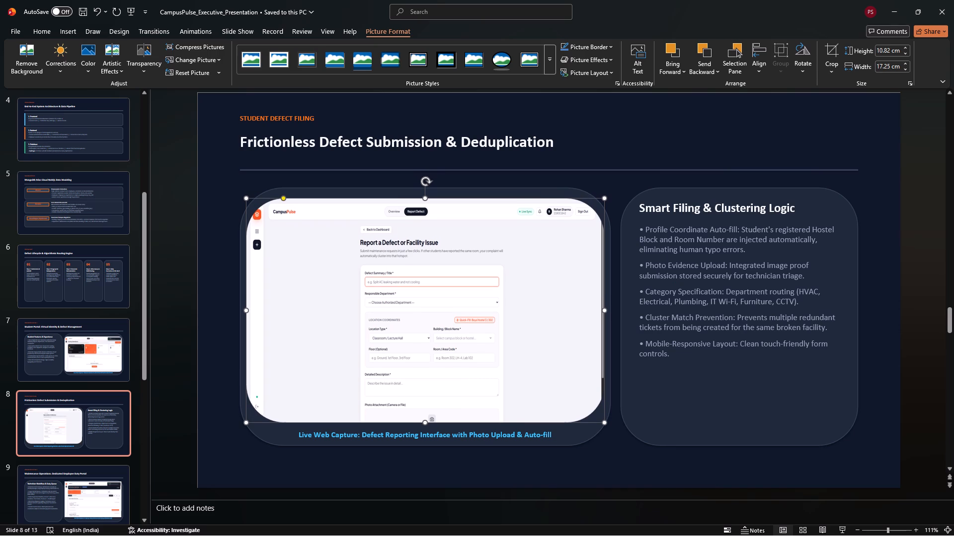
key("Down")
key("Down")
key("Down")
key("Down")
key("Down")
key("Down")
key("Down")
key("Down")
key("Up")
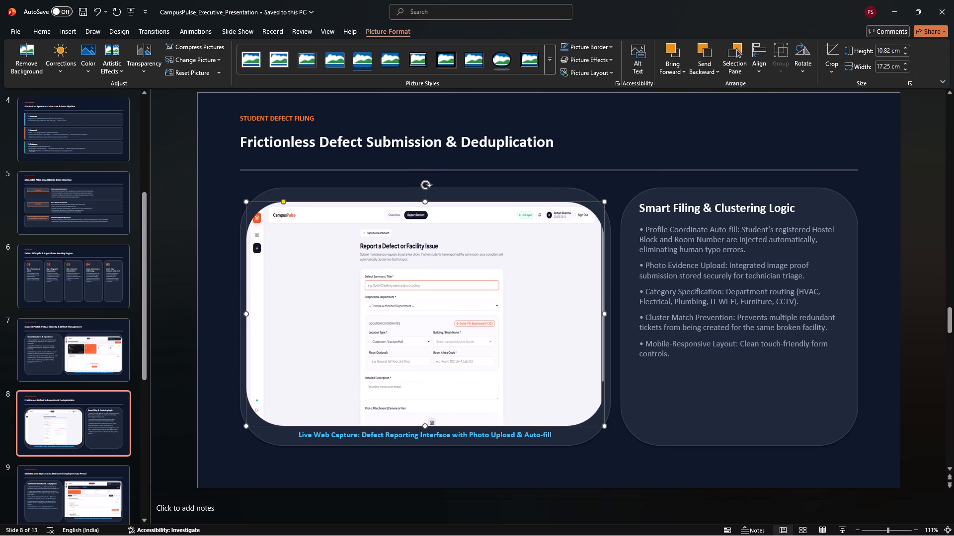
Reduce the corner rounding of the defect reporting form screenshot so its sidebar icons are not cut off.
left_click_drag(283, 203, 267, 201)
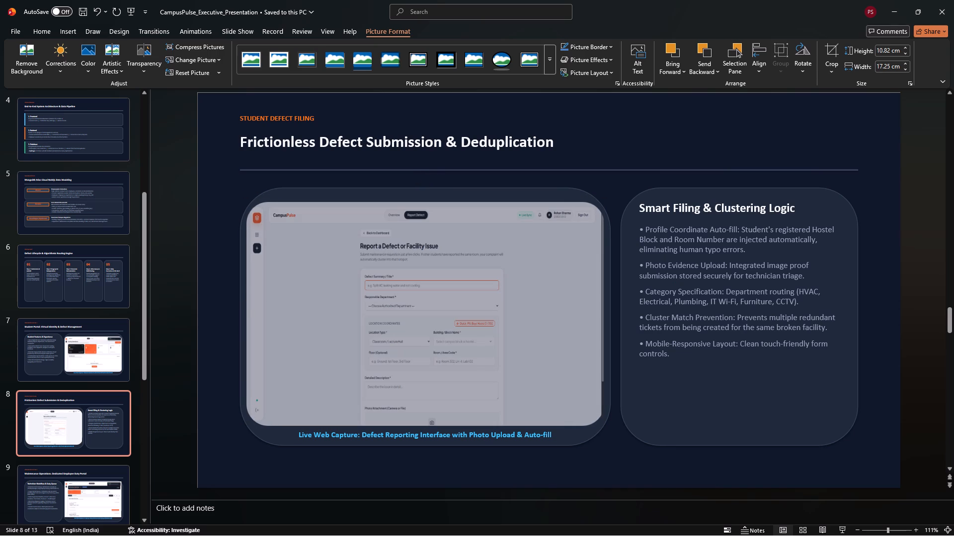
left_click_drag(267, 201, 264, 201)
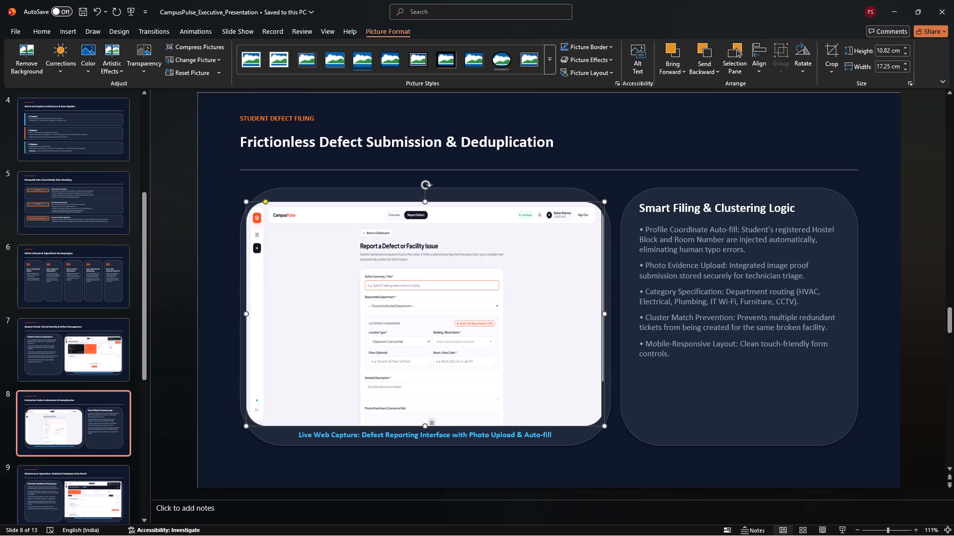
left_click(212, 322)
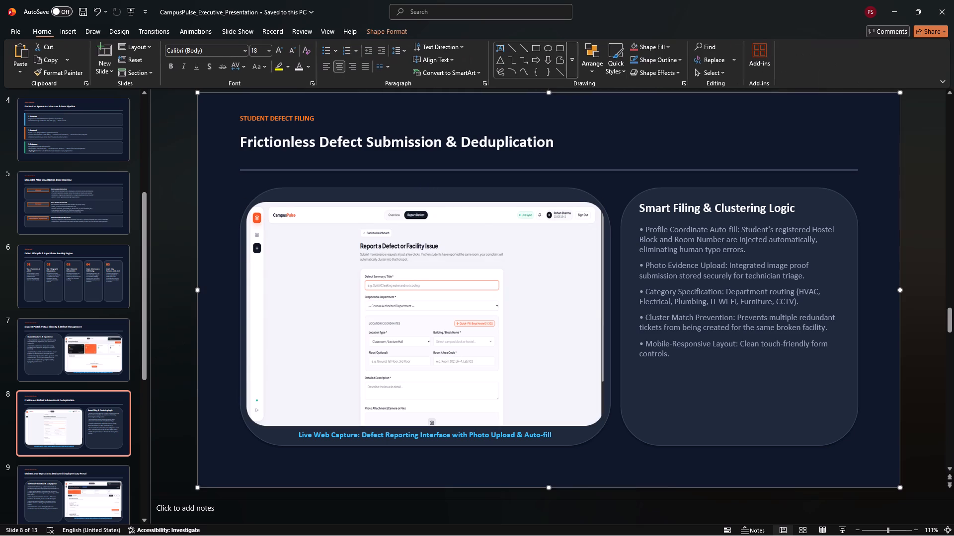
left_click(172, 335)
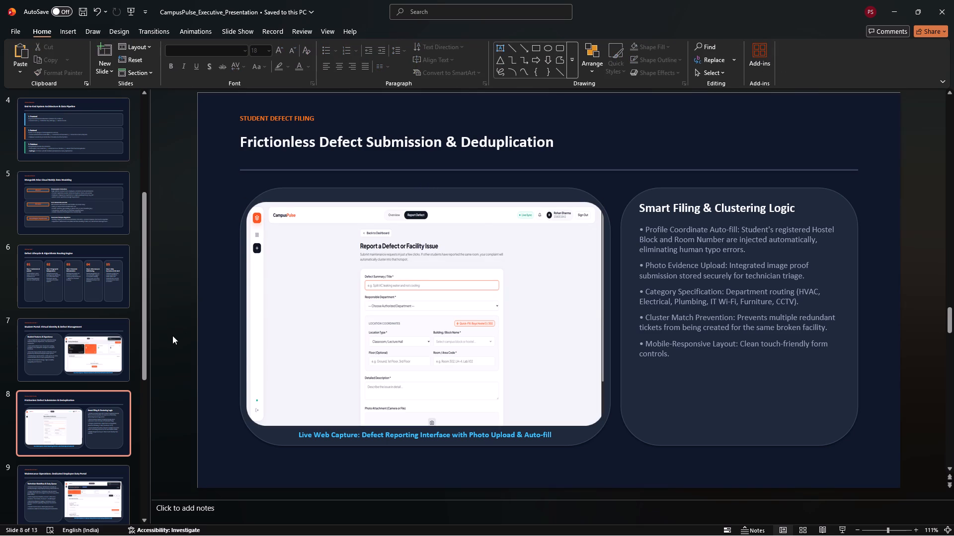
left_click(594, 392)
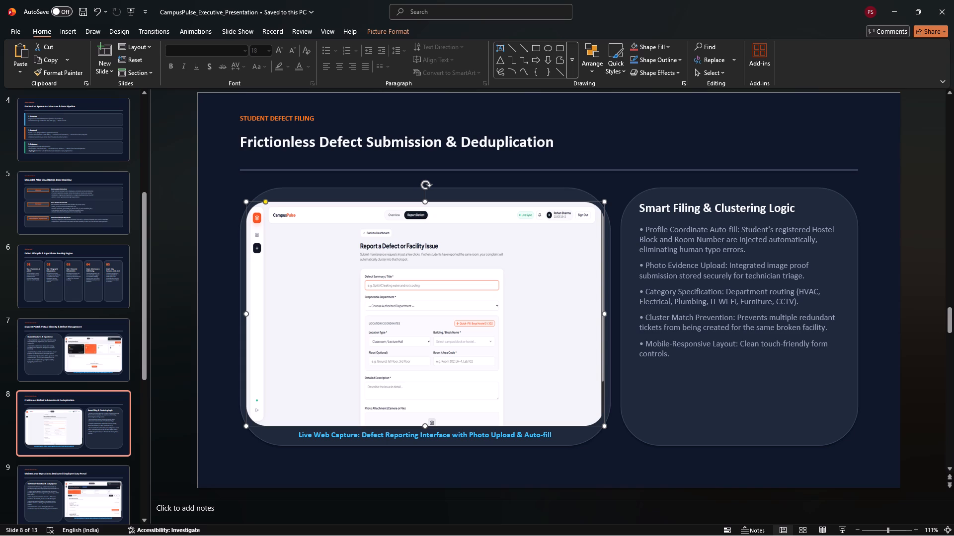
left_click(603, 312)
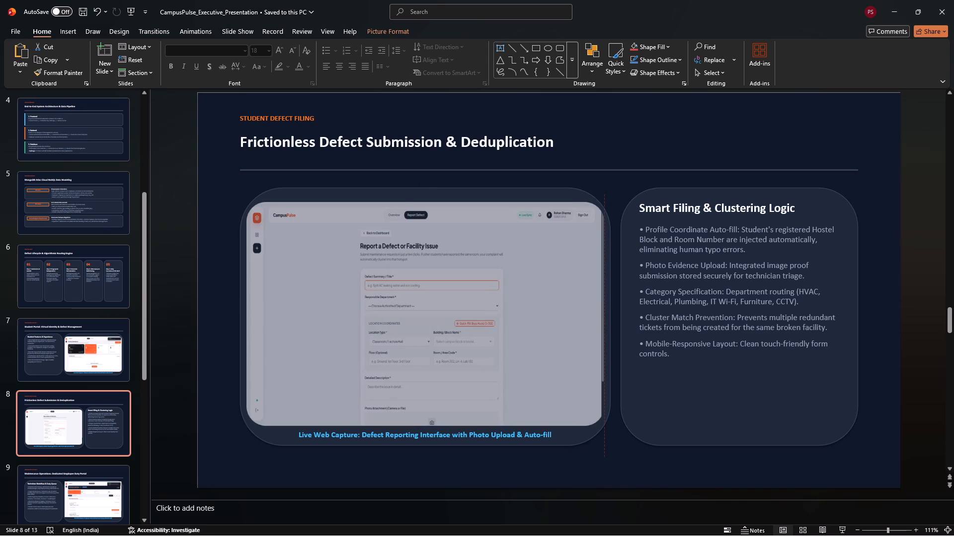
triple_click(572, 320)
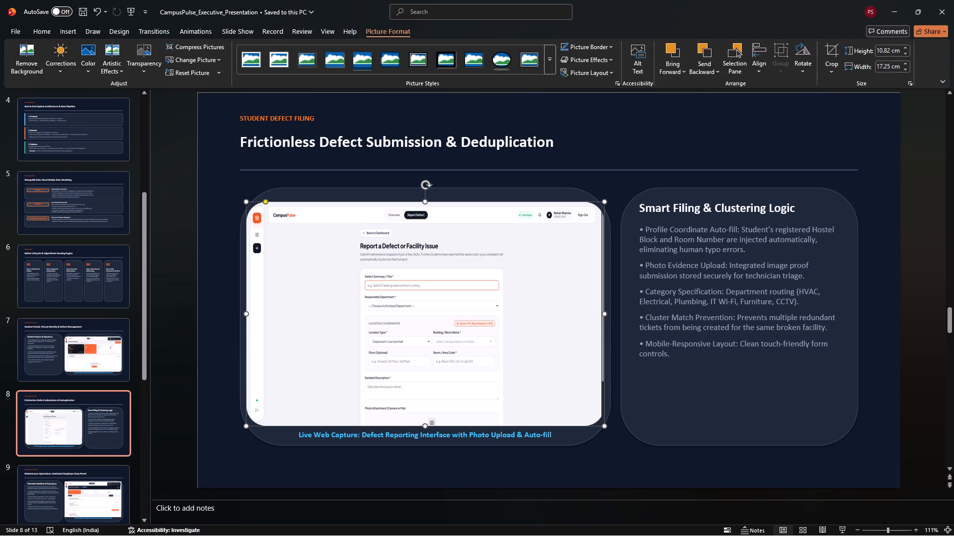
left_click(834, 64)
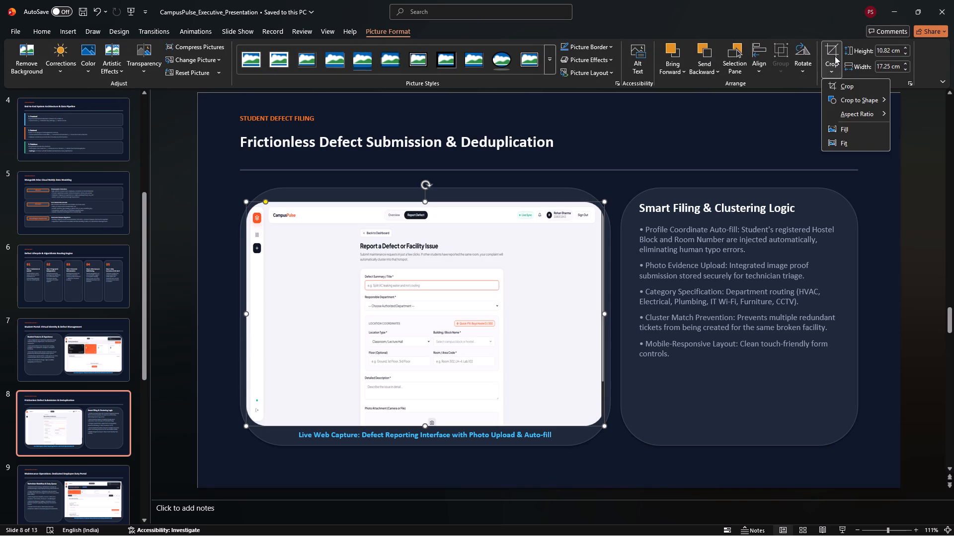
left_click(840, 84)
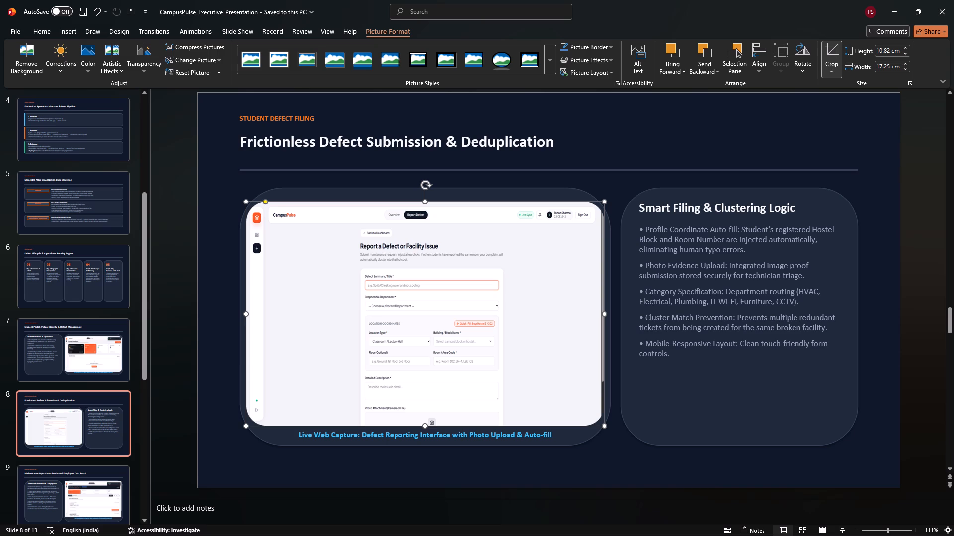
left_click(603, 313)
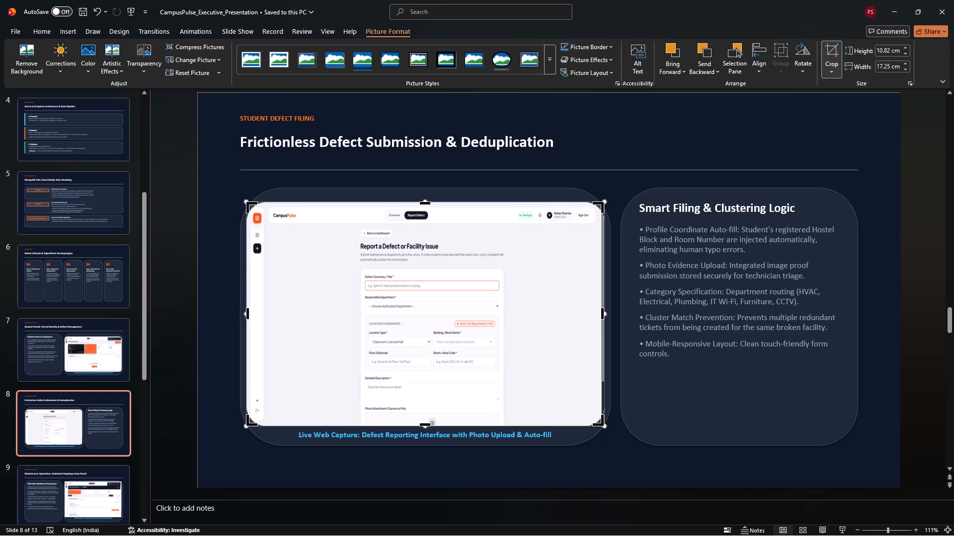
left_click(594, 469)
Nudge the defect reporting form screenshot slightly to the right within its card, keeping its height above the caption.
left_click(543, 394)
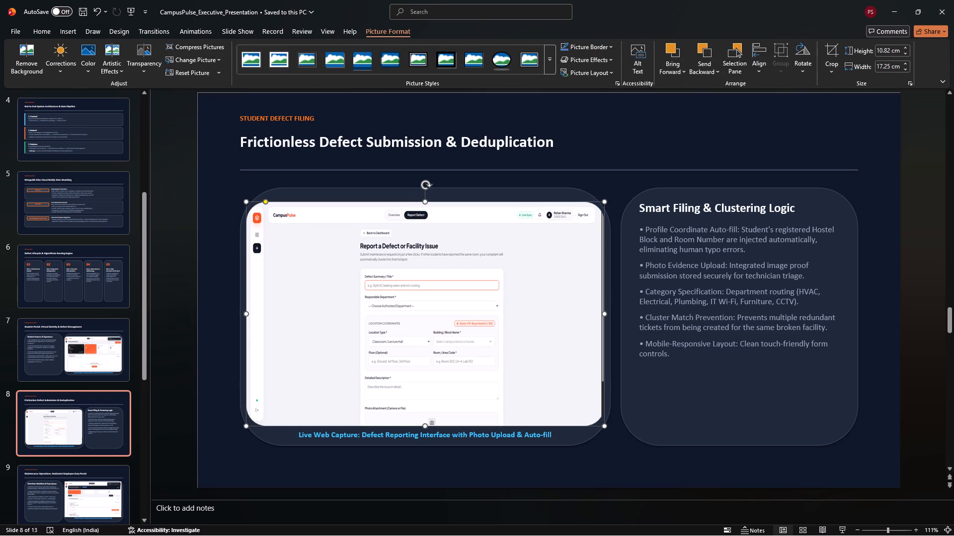
key("Right")
key("Down")
key("Down")
key("Down")
key("Up")
key("Up")
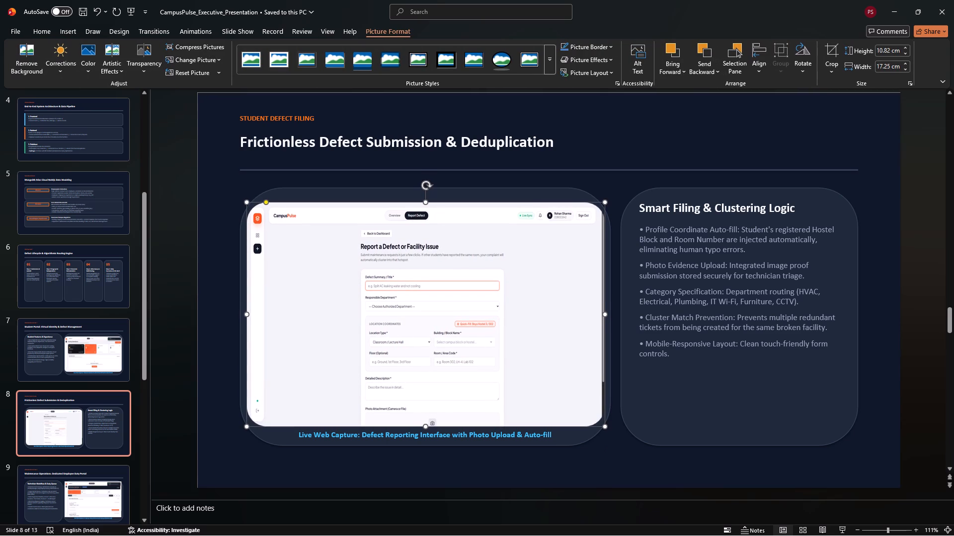
key("Up")
left_click(211, 393)
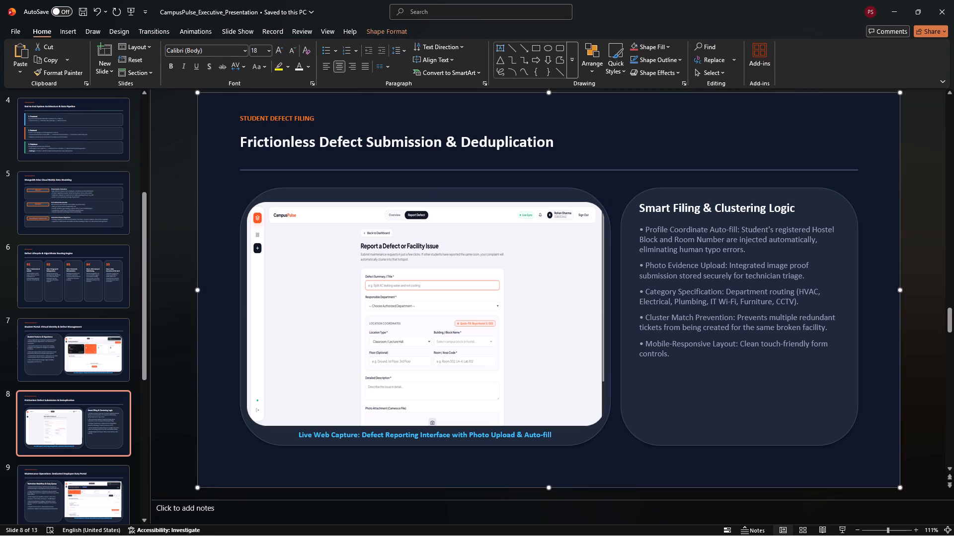
left_click(191, 394)
On slide 9, Maintenance Operations: Dedicated Employee Duty Portal, crop the duty dashboard screenshot to a rounded rectangle shape.
key("Down")
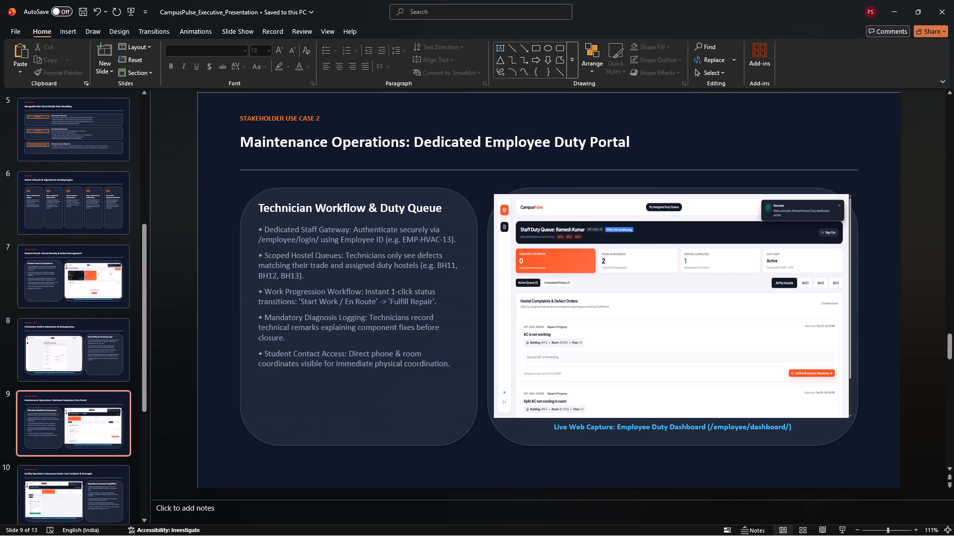
triple_click(535, 313)
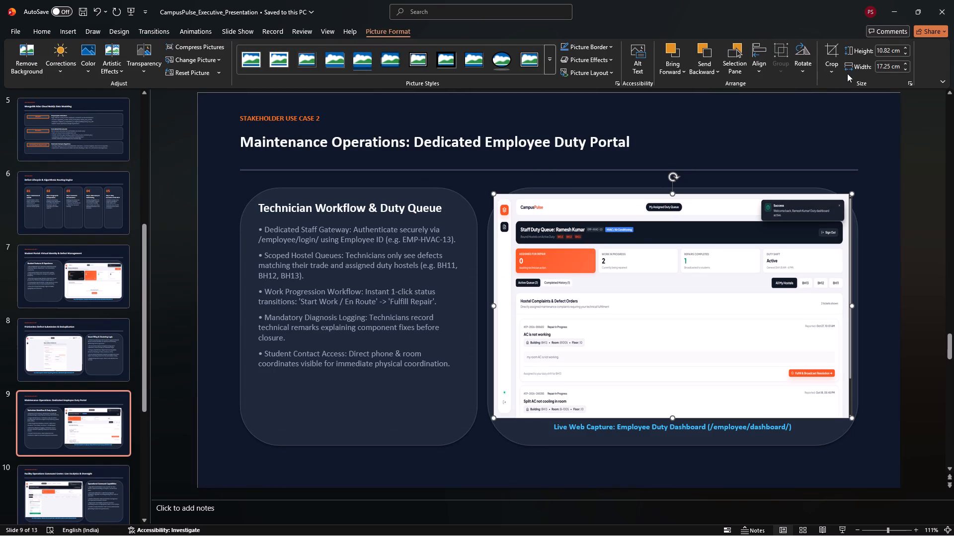
left_click(836, 72)
left_click(850, 97)
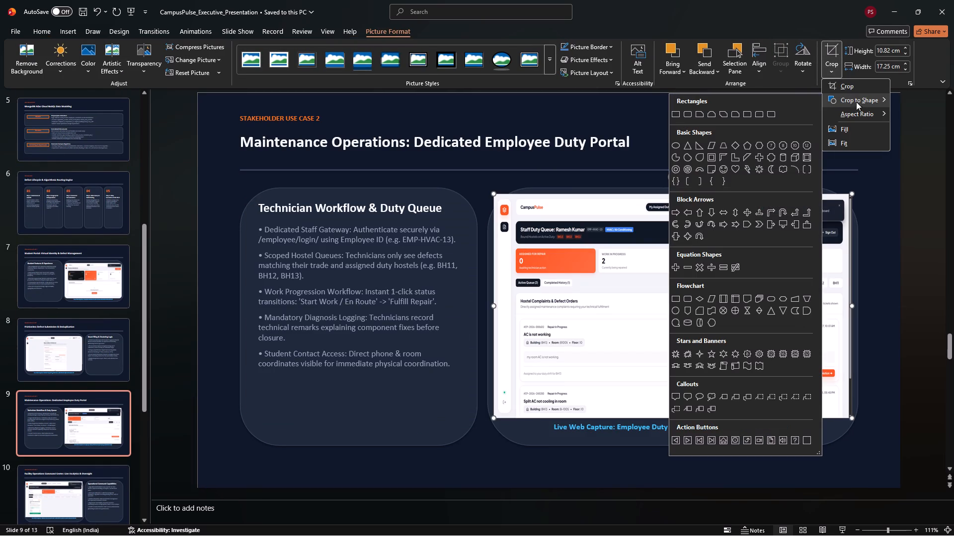
left_click(686, 115)
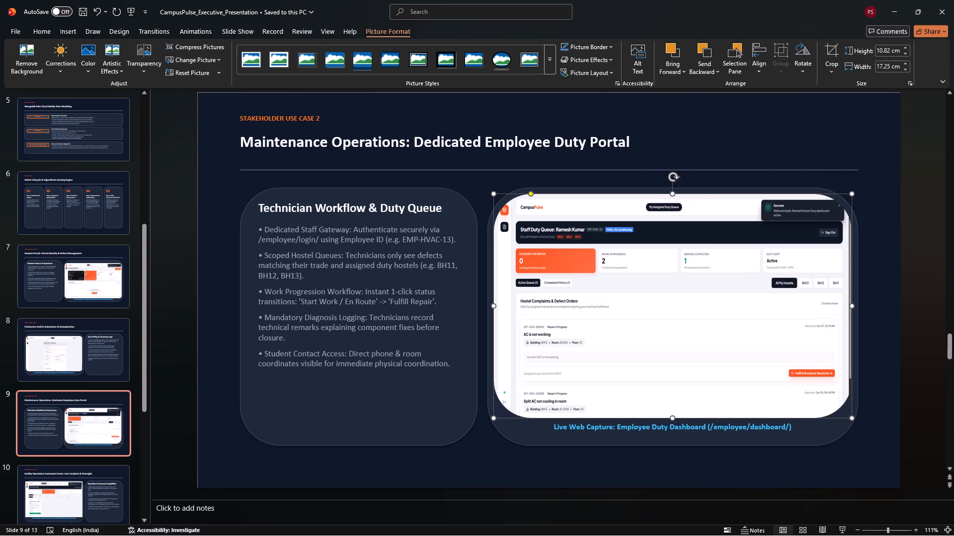
Slightly reduce the corner rounding of the duty dashboard screenshot on slide 9.
left_click_drag(531, 193, 522, 195)
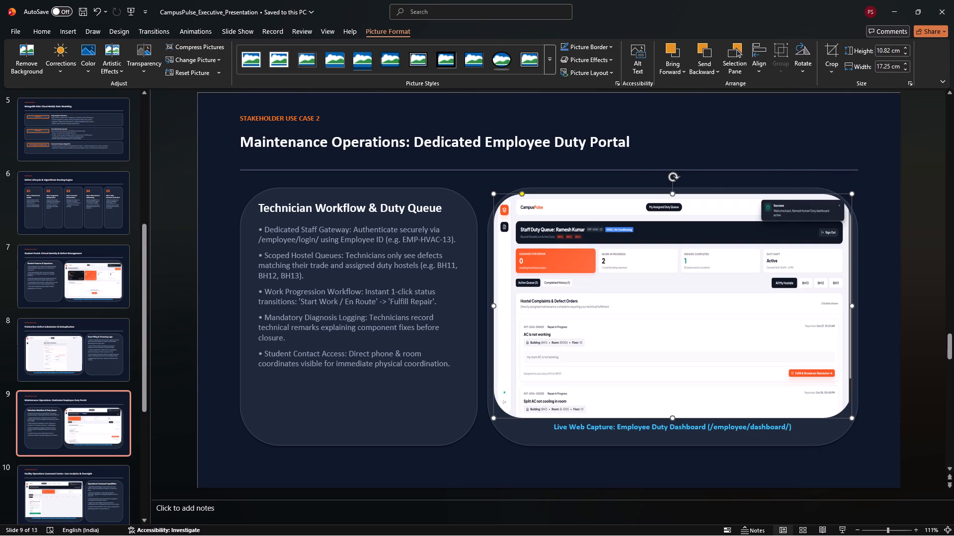
left_click(875, 370)
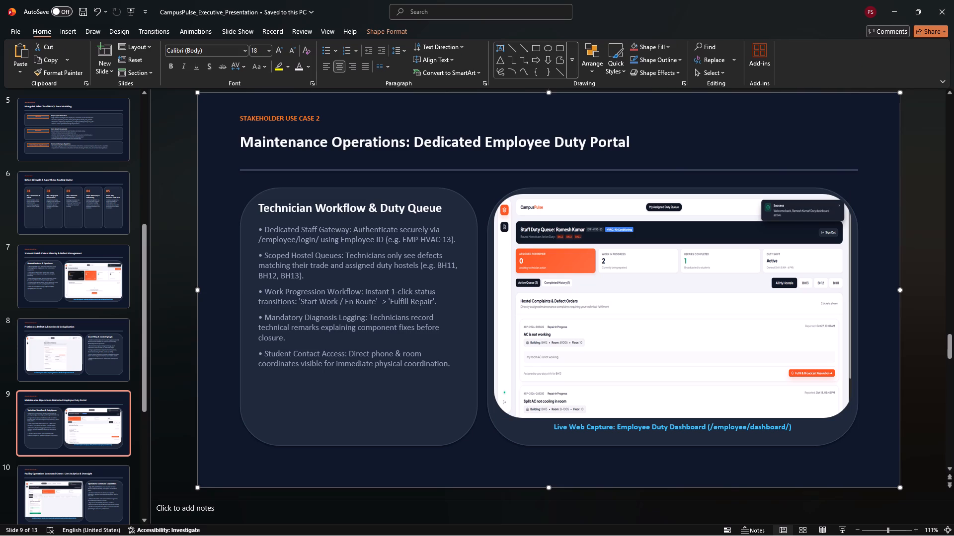
On slide 10, Facility Operations Command Center, crop the admin command center screenshot to a rounded rectangle shape.
left_click(99, 500)
triple_click(490, 323)
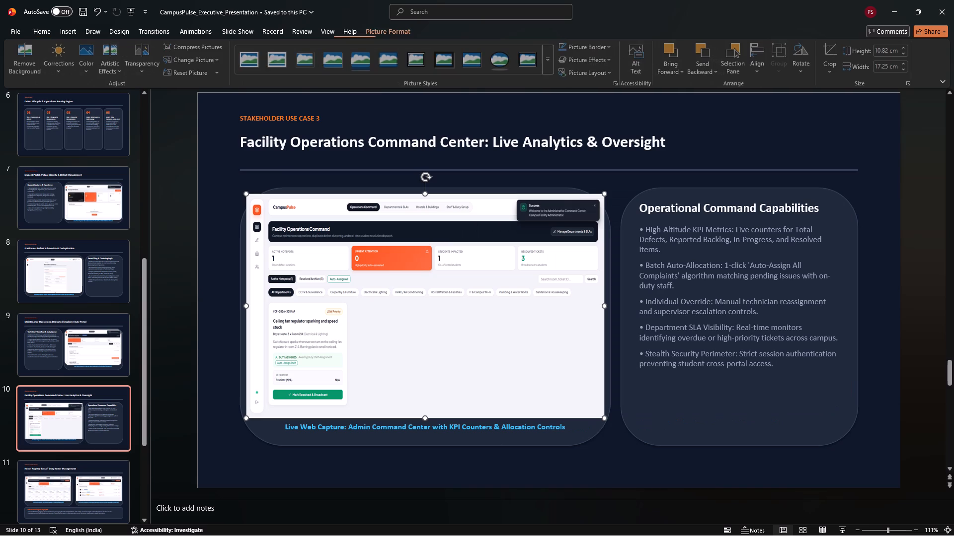
double_click(579, 256)
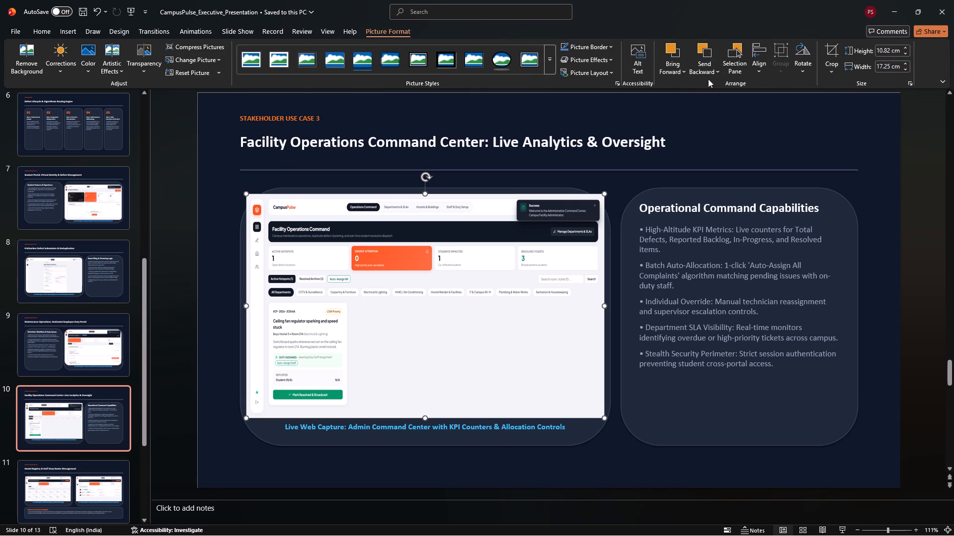
left_click(833, 65)
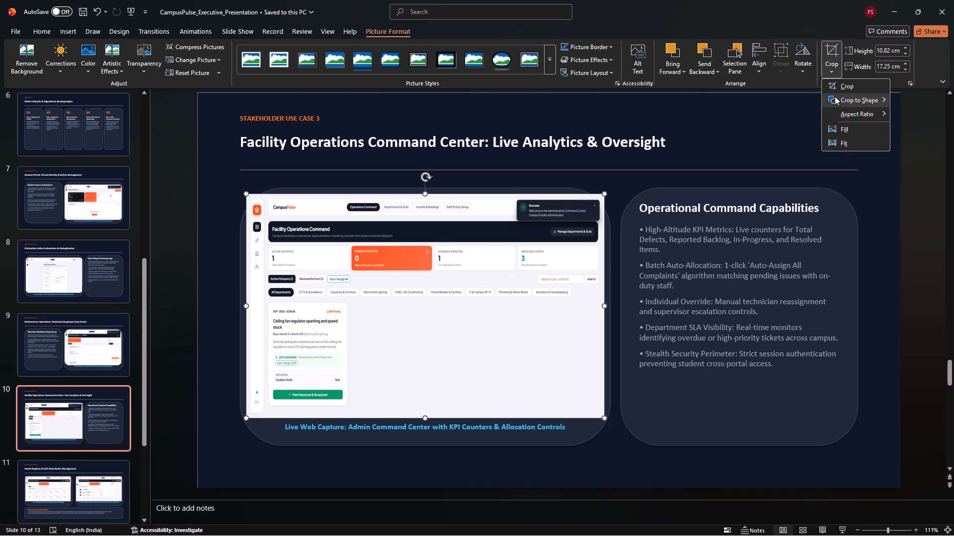
left_click(835, 96)
left_click(691, 114)
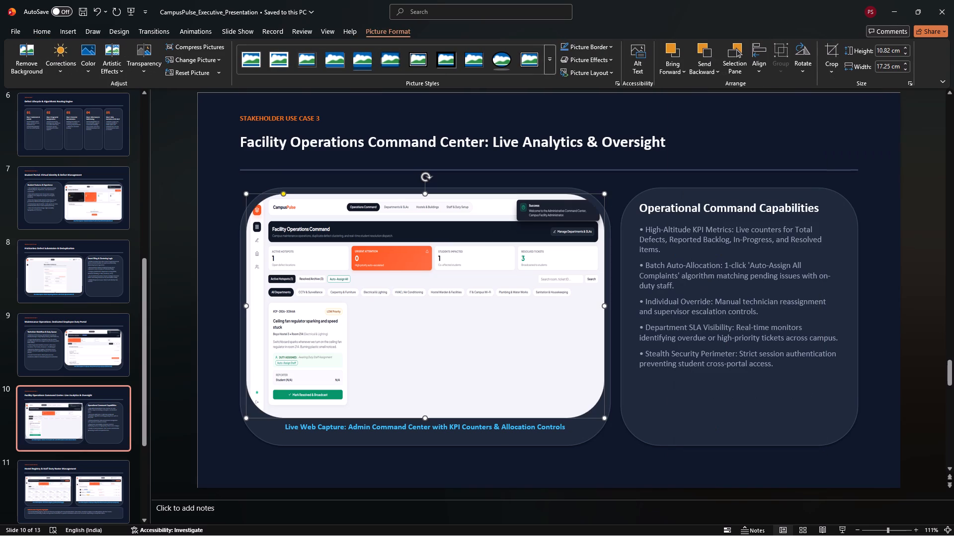
Nudge the "Live Web Capture: Admin Command Center" caption on slide 10 down towards the bottom of its card.
left_click(368, 427)
left_click(377, 422)
key("Down")
key("Down")
key("Down")
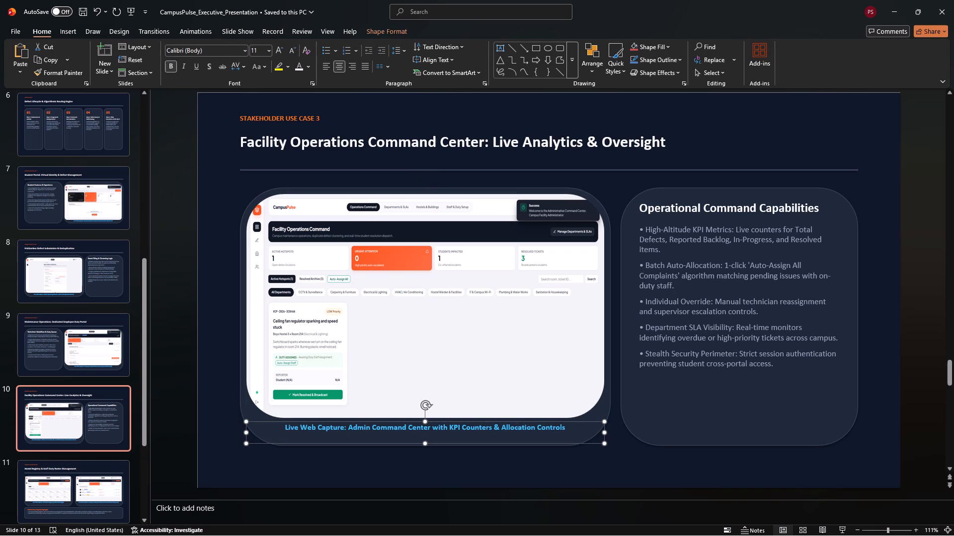
key("Down")
key("Down")
key("Down")
key("Down")
key("Down")
key("Down")
key("Down")
key("Down")
key("Down")
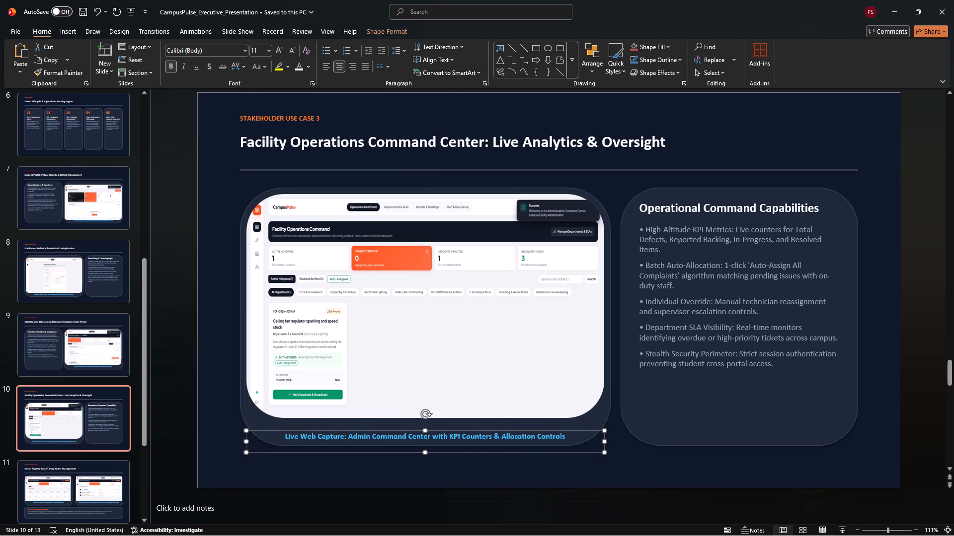
Nudge the admin command center screenshot down towards its caption, leaving more space at the card's top.
left_click(384, 365)
key("Down")
key("Down")
key("Down")
key("Down")
key("Down")
key("Down")
key("Down")
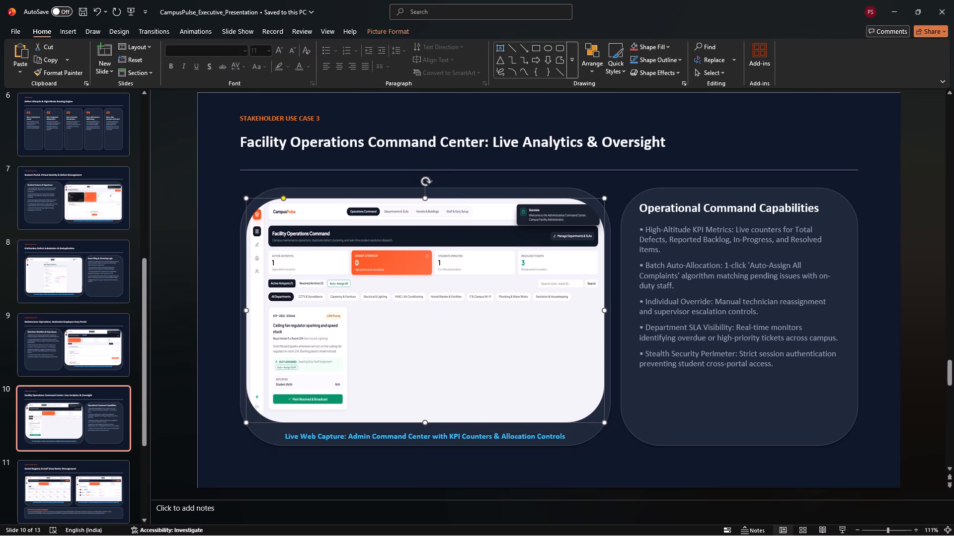
Reduce the corner rounding of the admin command center screenshot so its sidebar icons are not cut off.
left_click_drag(284, 199, 284, 199)
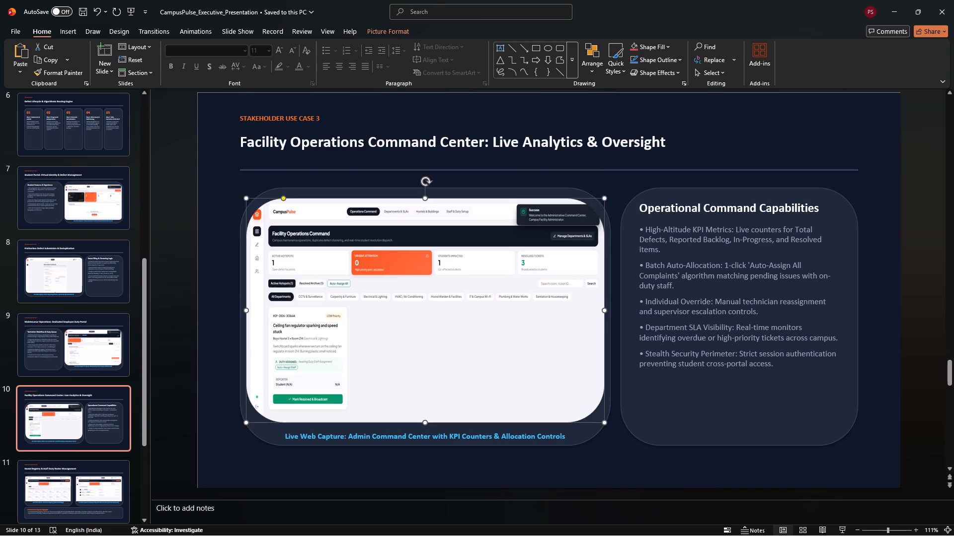
left_click_drag(284, 199, 274, 197)
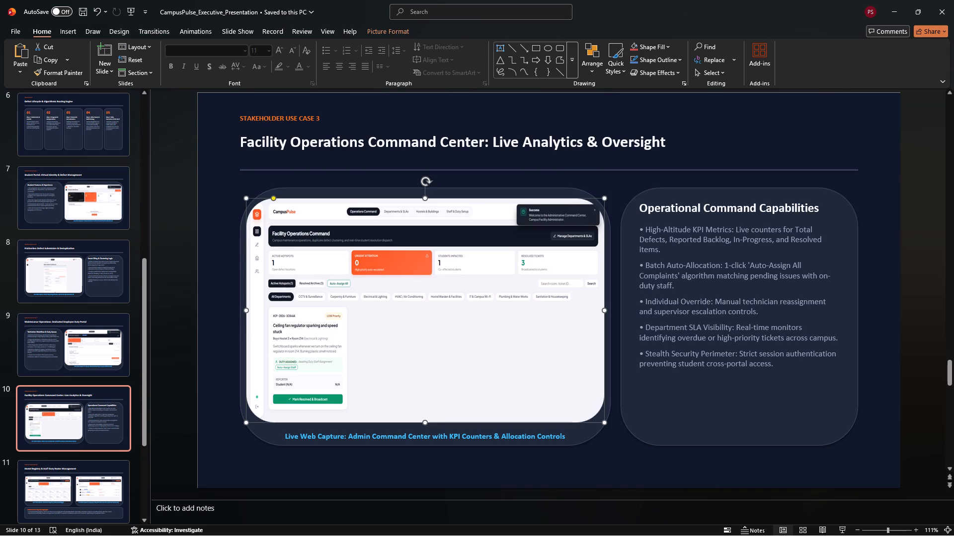
On slide 11, Hostel Registry & Staff Duty Roster Management, nudge the "26 Hostels Registry" caption down within its card.
left_click(61, 480)
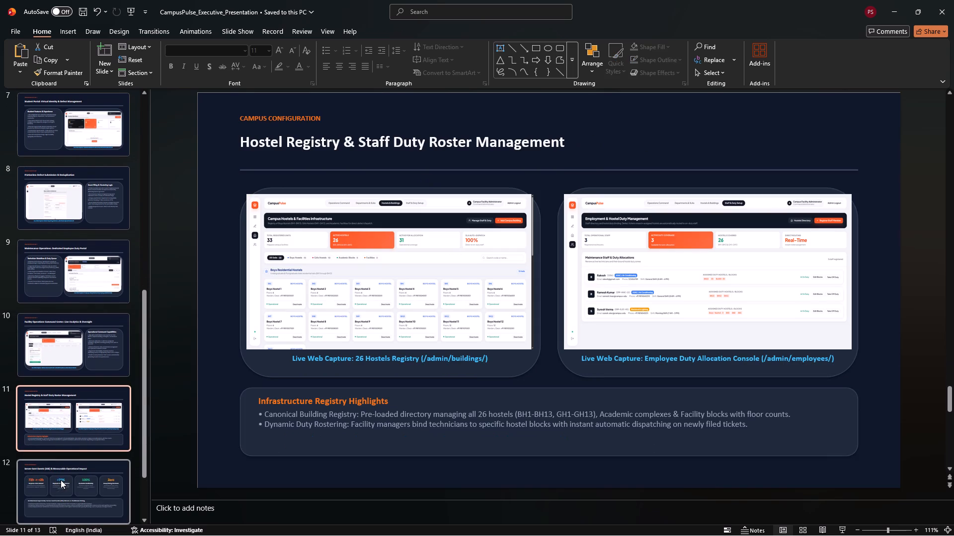
left_click(464, 299)
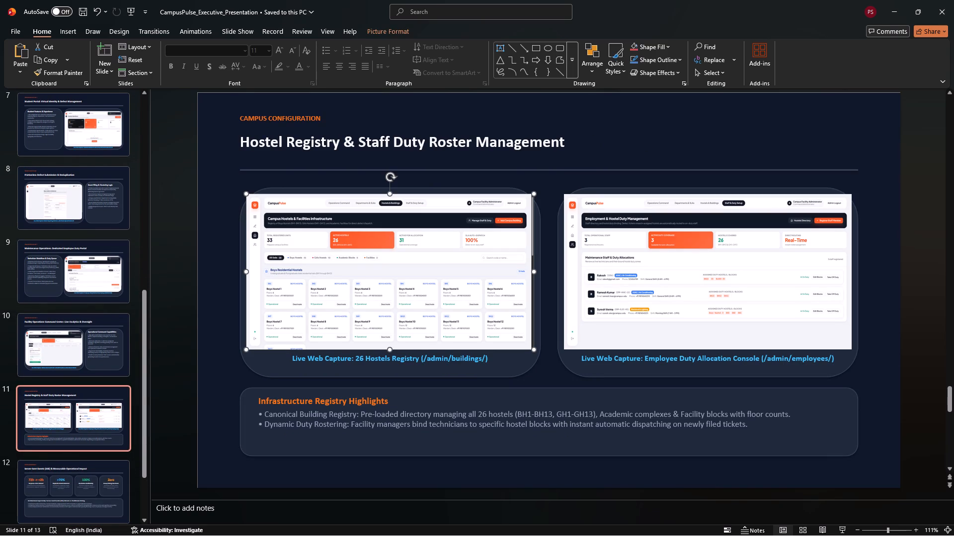
left_click(445, 359)
key("Down")
key("Down")
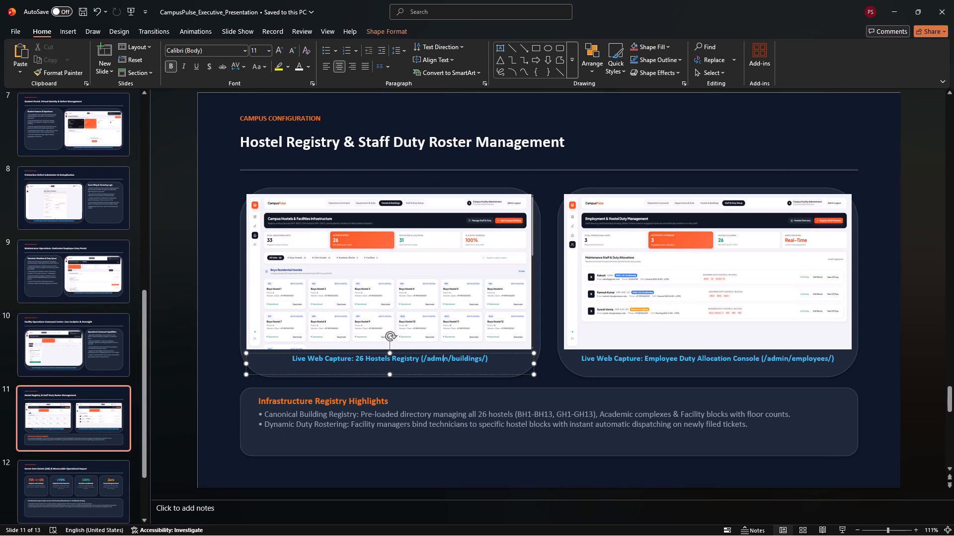
left_click(437, 351)
key("Down")
key("Down")
key("Down")
key("Down")
key("Down")
key("Down")
key("Down")
key("Down")
key("Down")
key("Down")
key("Down")
key("Up")
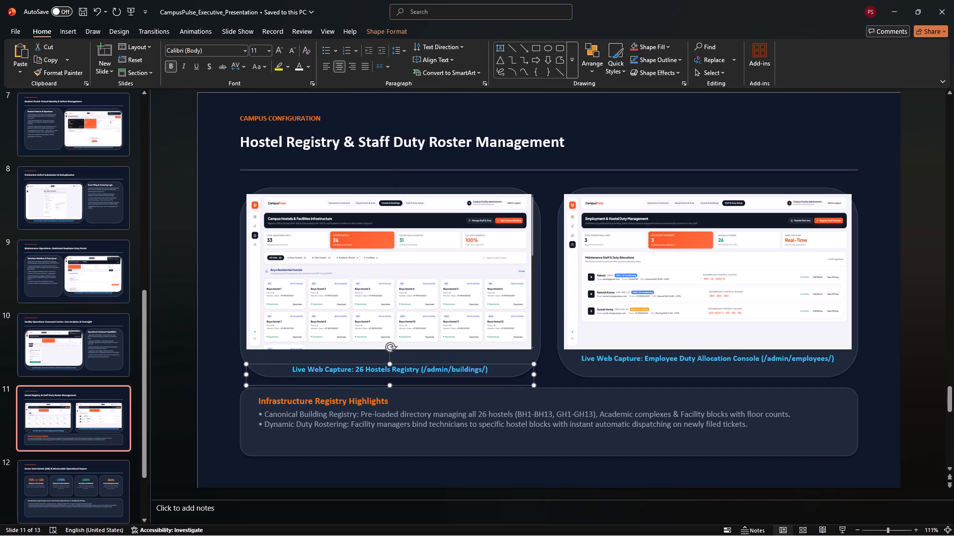
key("Up")
key("Up")
key("Up")
key("Up")
key("Up")
Nudge the "Employee Duty Allocation Console" caption down within its card, level with the hostels registry caption.
left_click(713, 373)
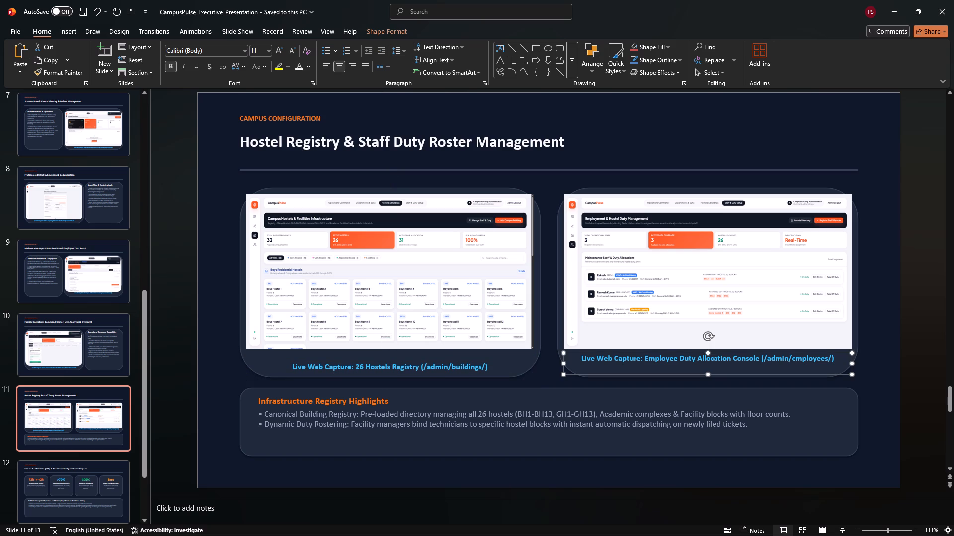
left_click(742, 353)
key("Down")
key("Down")
key("Down")
key("Down")
key("Down")
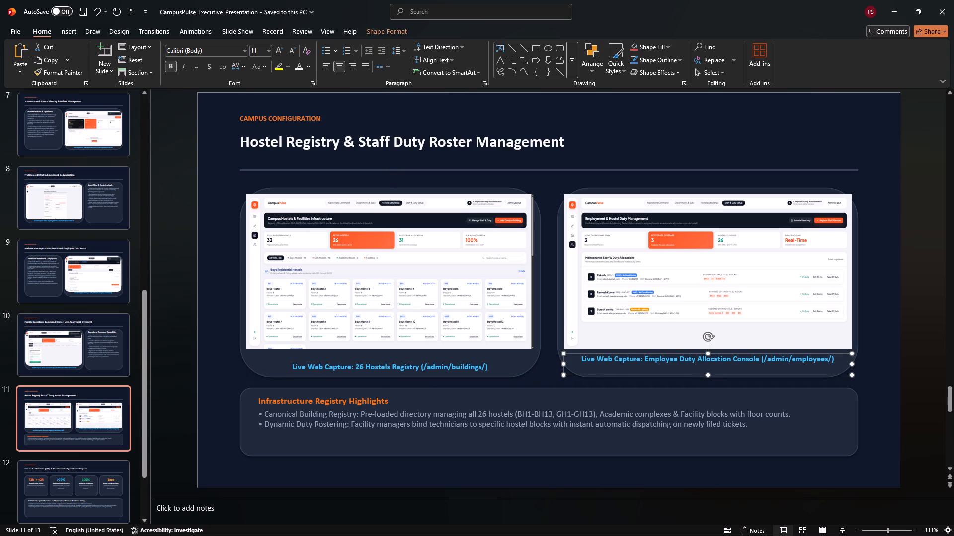
key("Down")
key("Down")
key("Down")
key("Down")
key("Down")
key("Down")
key("Down")
key("Down")
key("Down")
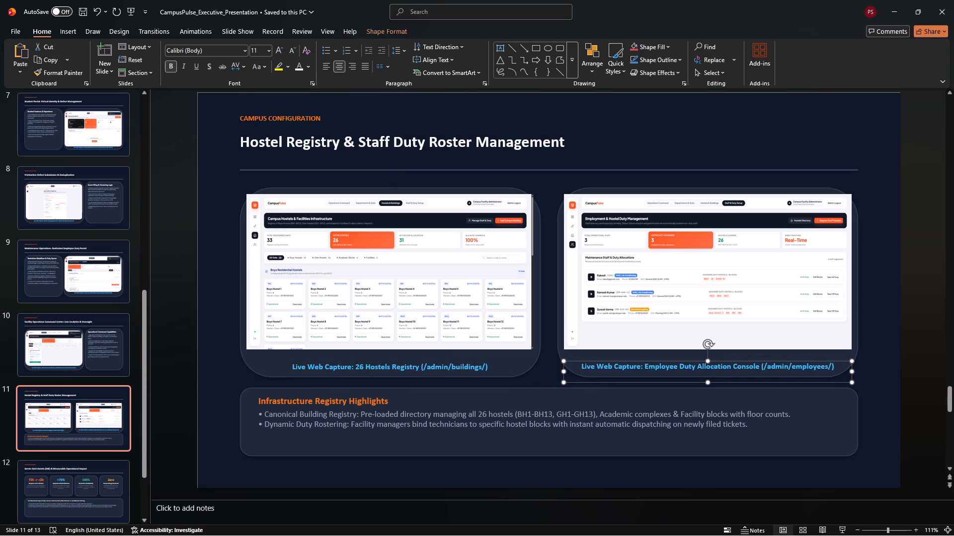
key("Up")
Crop the hostels registry screenshot to a rounded rectangle and slightly reduce its corner rounding.
left_click(392, 288)
triple_click(440, 272)
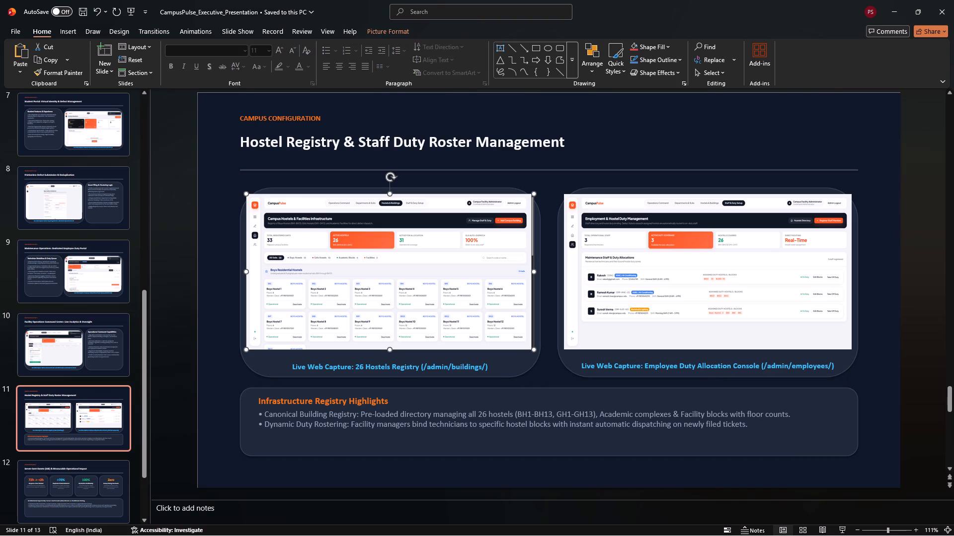
left_click(827, 70)
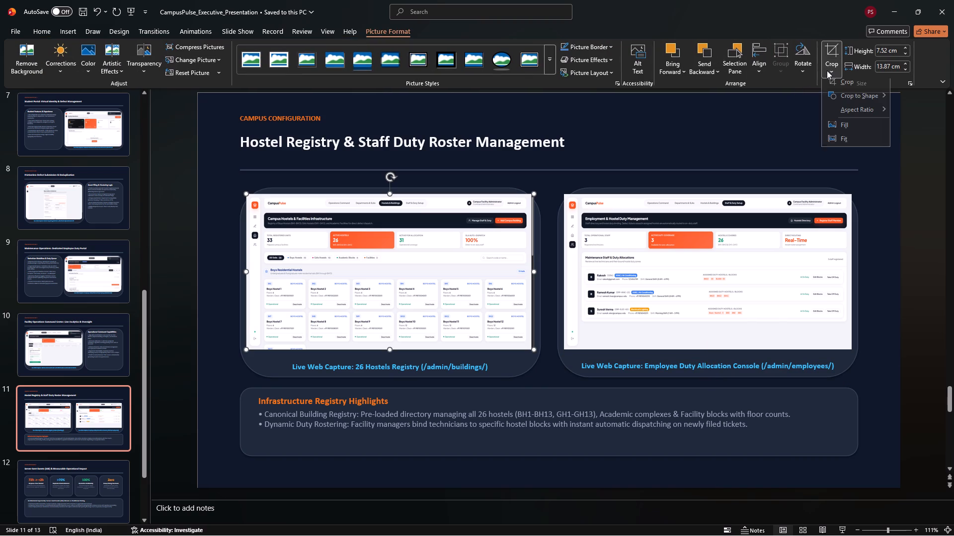
left_click(841, 99)
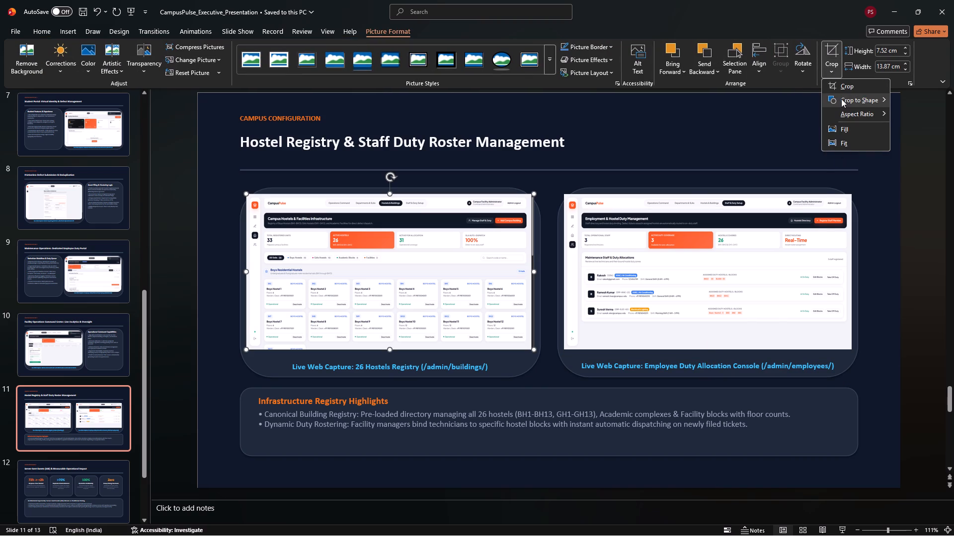
left_click(687, 115)
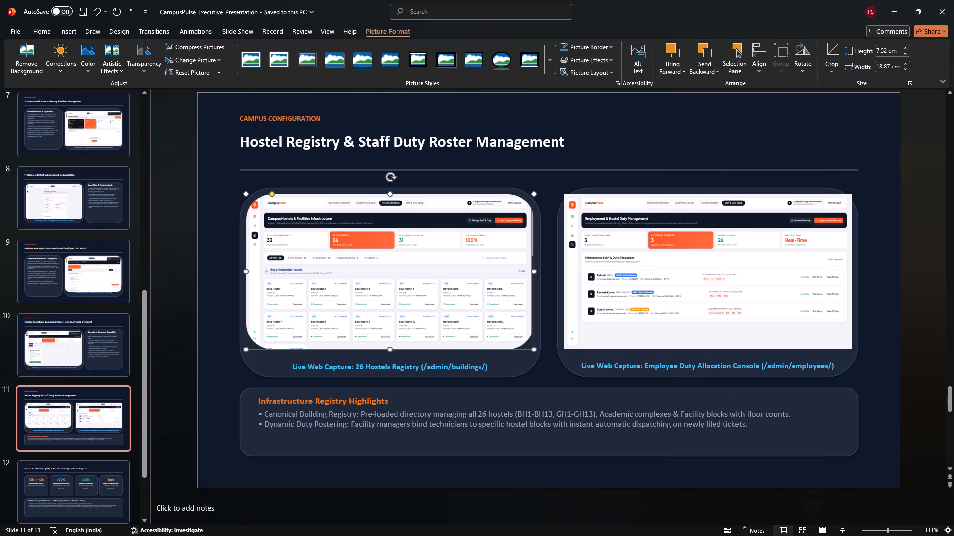
left_click_drag(273, 195, 270, 195)
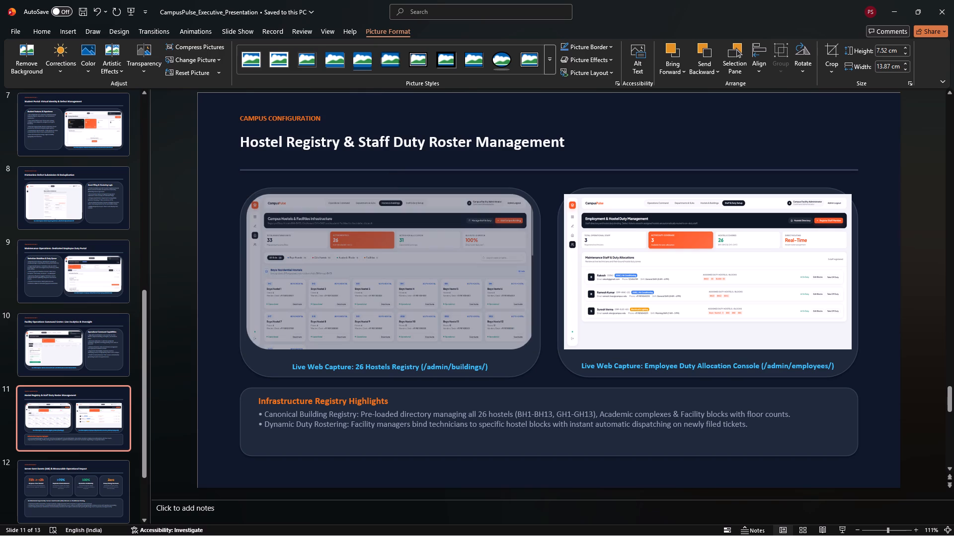
left_click_drag(270, 195, 267, 194)
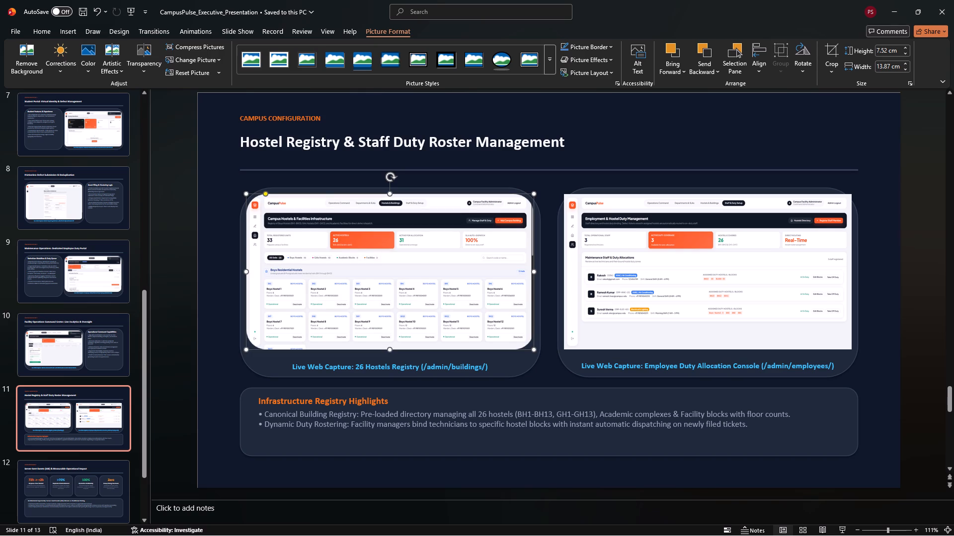
Nudge the hostels registry screenshot down towards its caption.
left_click(361, 242)
left_click(356, 193)
key("Down")
key("Down")
key("Down")
key("Down")
key("Down")
key("Down")
key("Down")
key("Down")
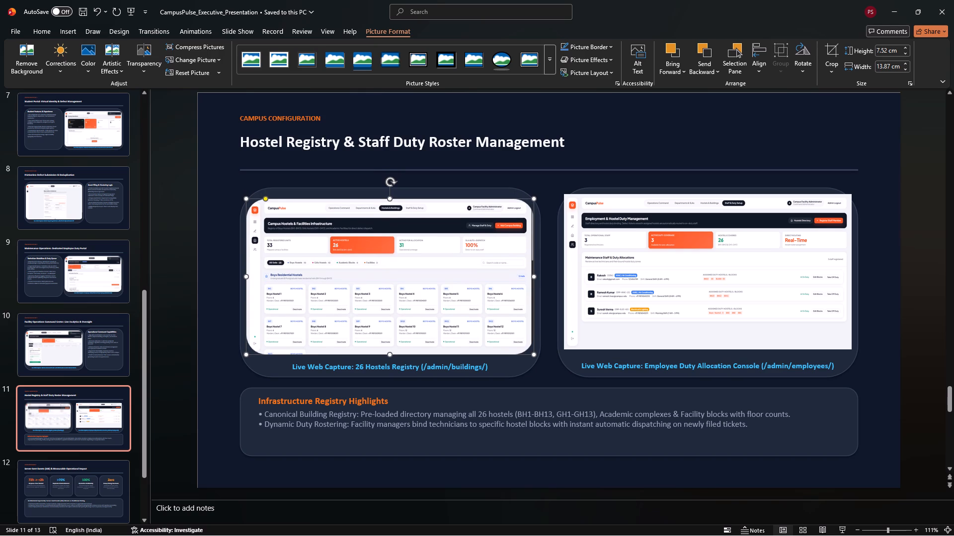
Stretch the hostels registry screenshot's top edge upward to a height of 7.76 cm.
left_click(390, 199)
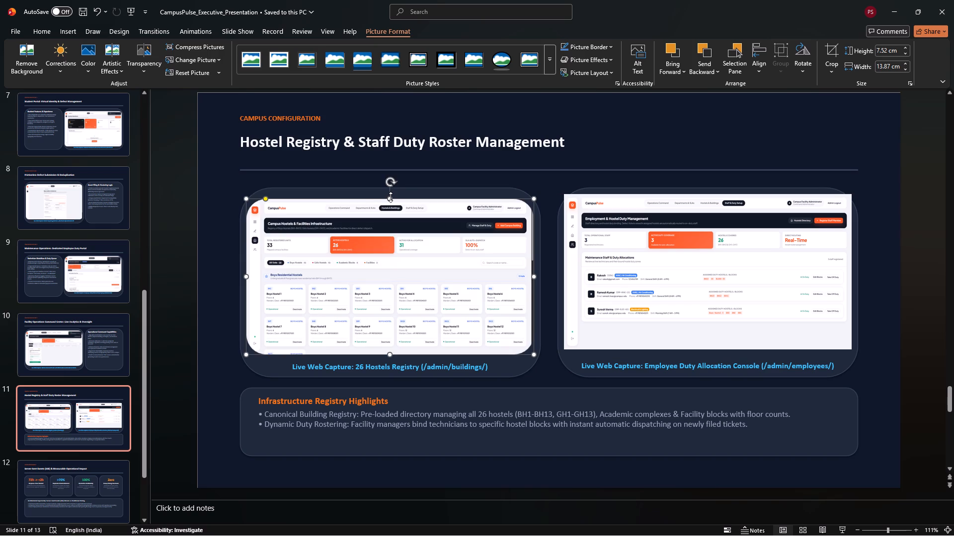
double_click(391, 197)
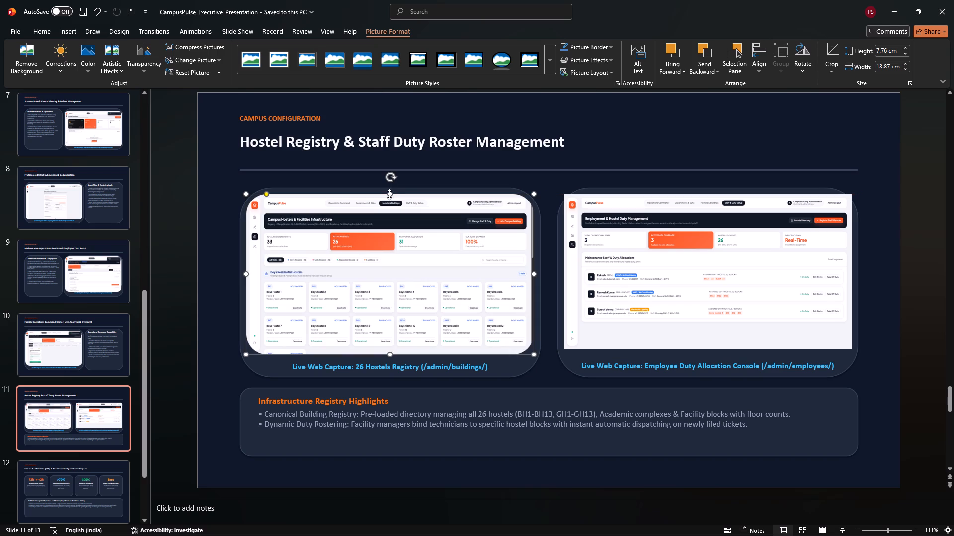
Move the employee duty screenshot down towards its caption and stretch its top edge upward to a height of 7.76 cm.
left_click(591, 300)
left_click(729, 339)
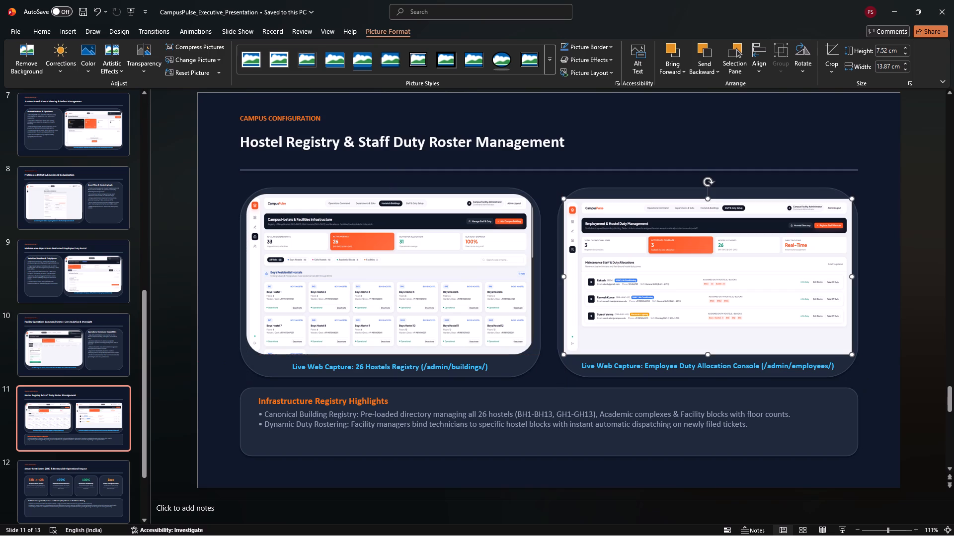
left_click(707, 198)
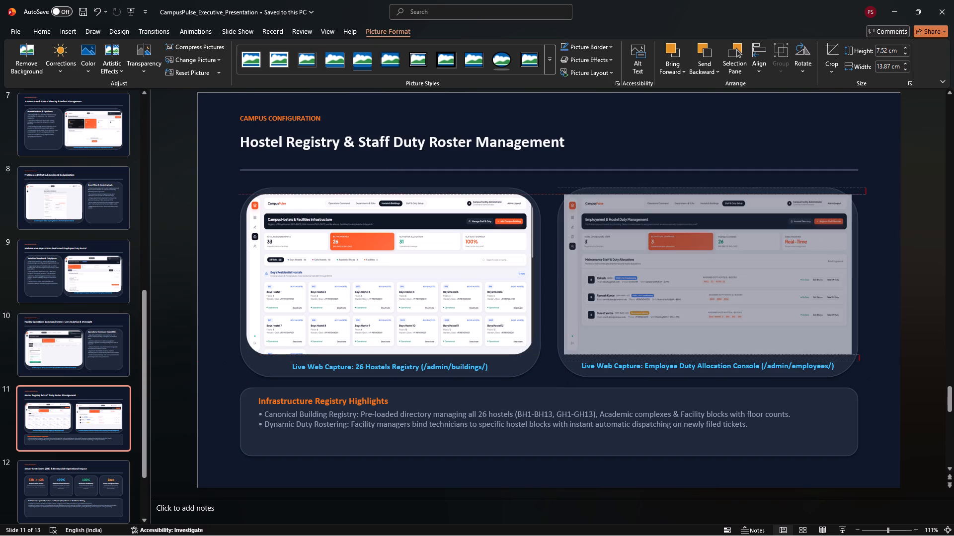
left_click(708, 199)
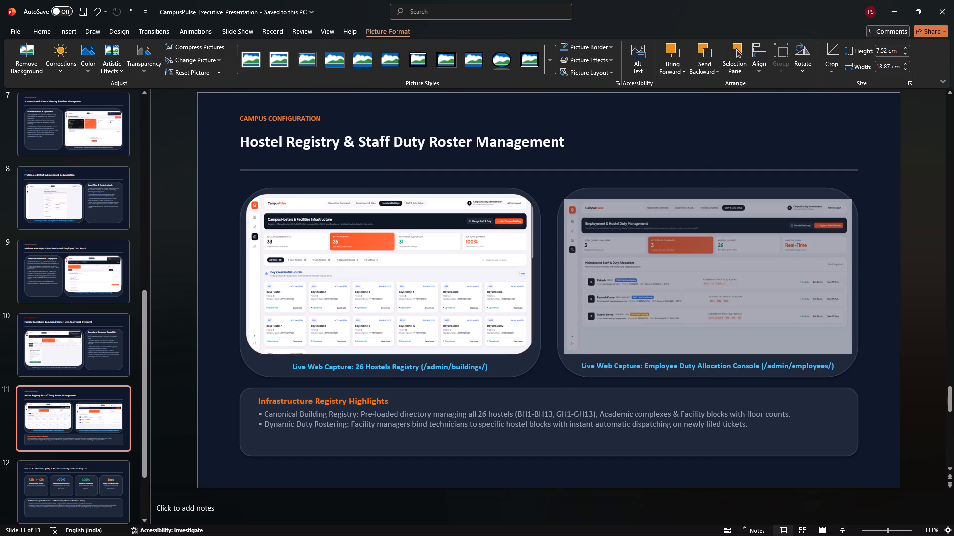
Crop the employee duty screenshot to a rounded rectangle and reduce its corner rounding to match the hostels registry screenshot.
triple_click(698, 247)
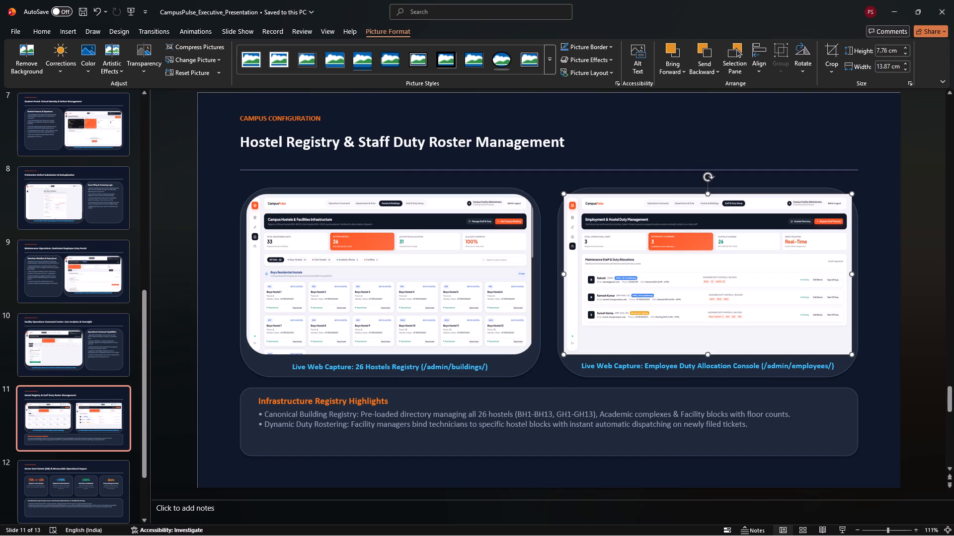
left_click(837, 66)
left_click(841, 95)
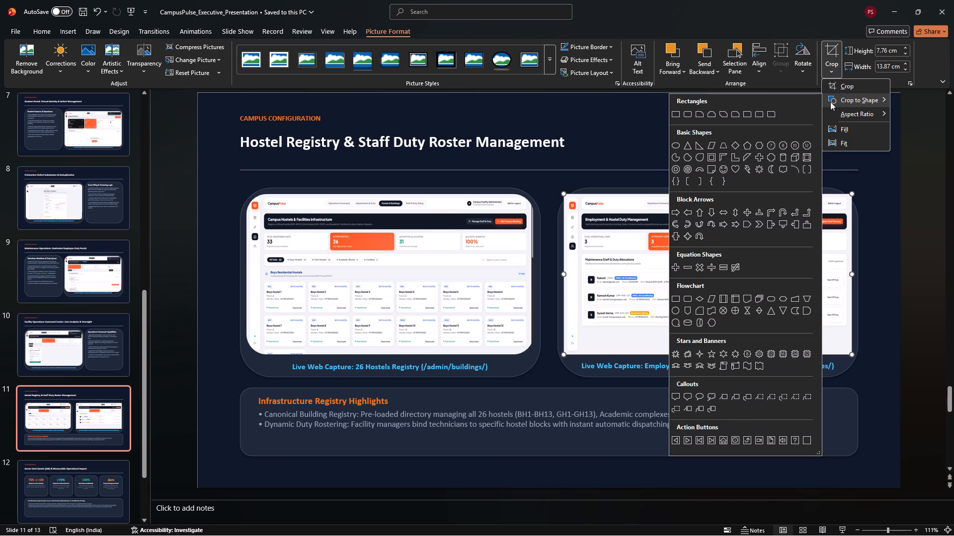
left_click(687, 112)
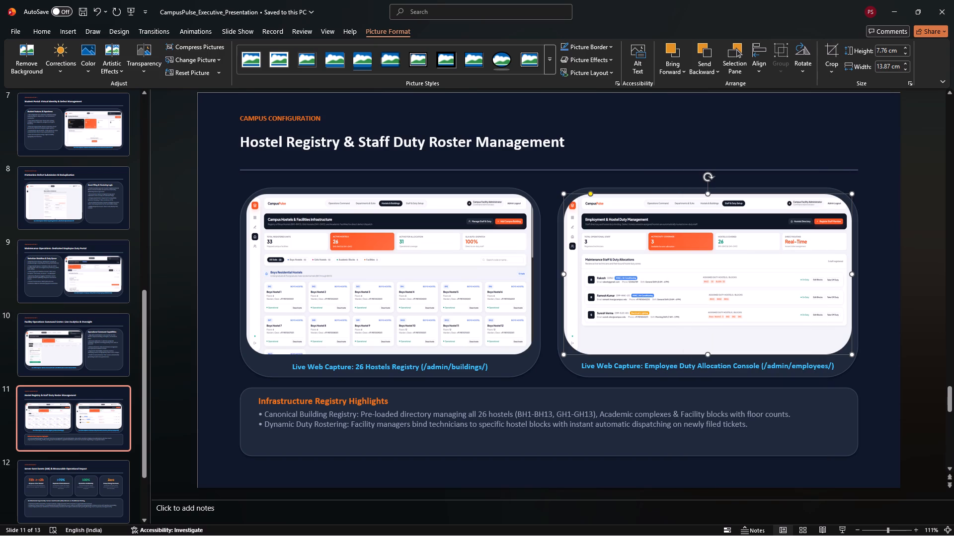
left_click_drag(589, 196, 582, 195)
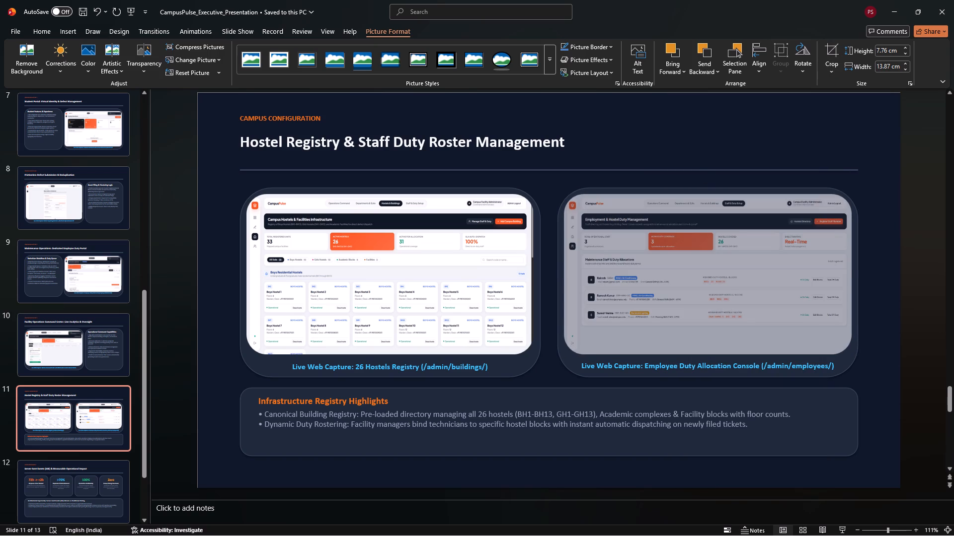
left_click_drag(582, 195, 582, 195)
left_click(922, 272)
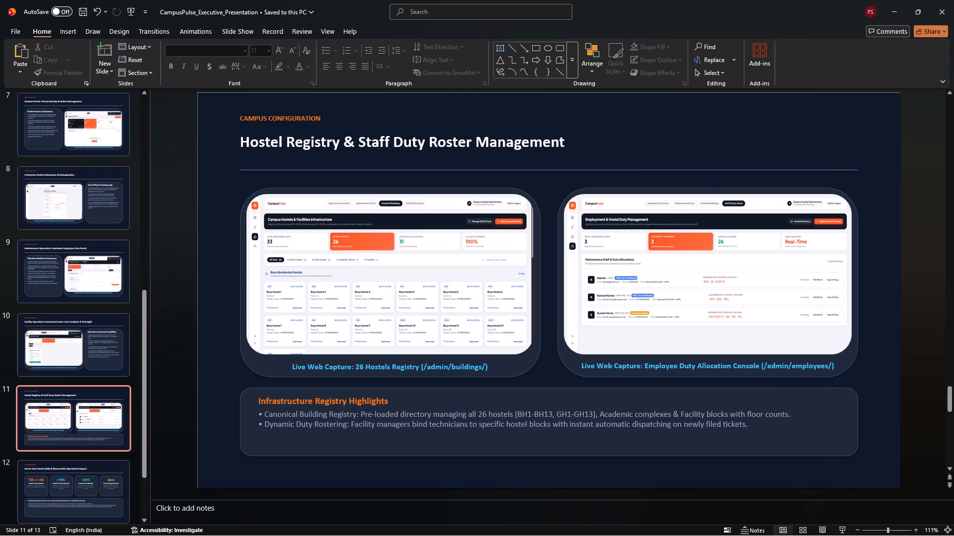
Go to slide 12, Server-Sent Events (SSE) & Measurable Operational Impact.
left_click(84, 477)
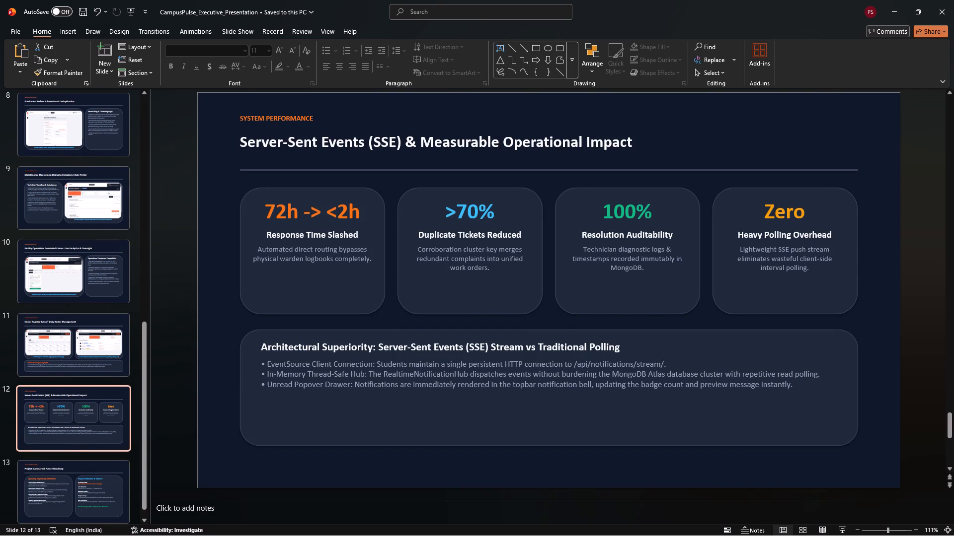
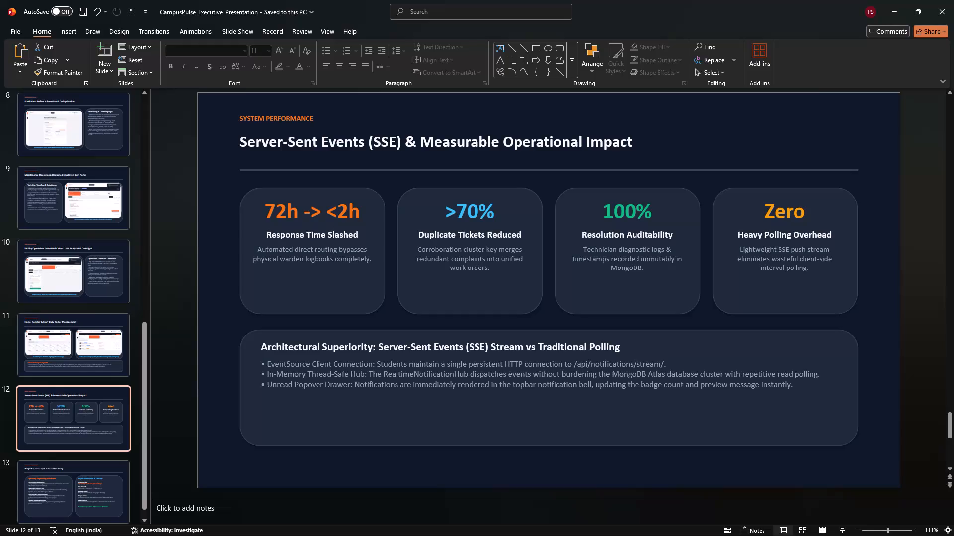
Set 1.5 line spacing on the three bullets under the Architectural Superiority heading on slide 12.
triple_click(482, 375)
left_click(482, 375)
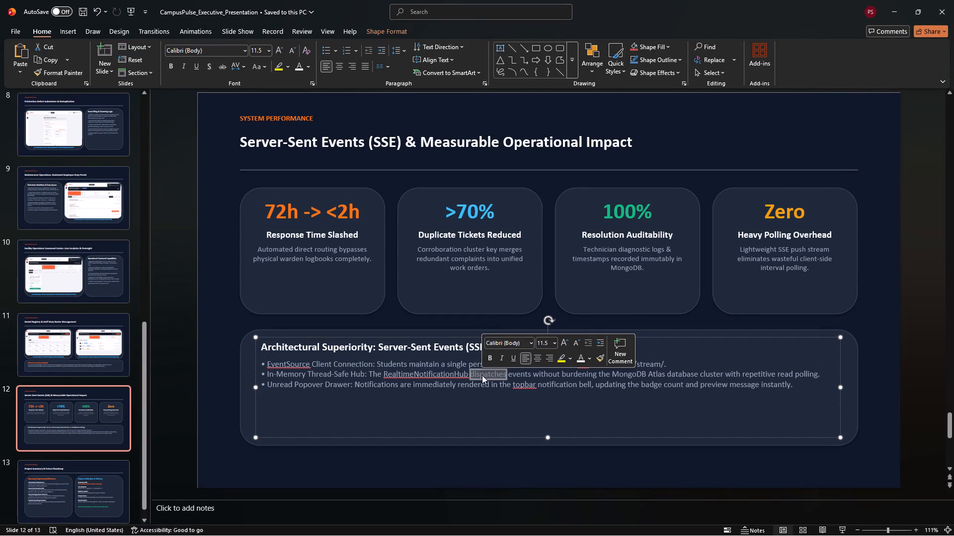
left_click_drag(801, 386, 786, 388)
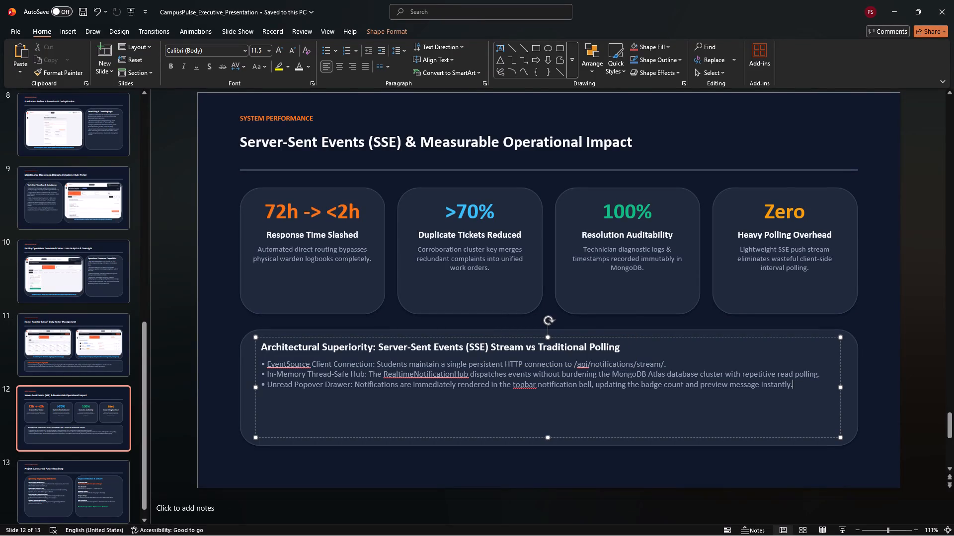
left_click_drag(786, 388, 265, 366)
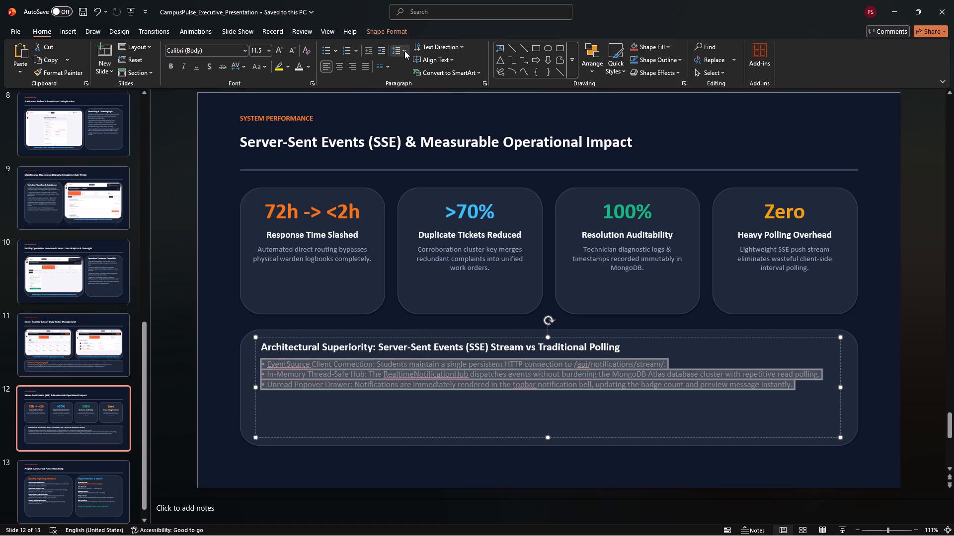
left_click(404, 51)
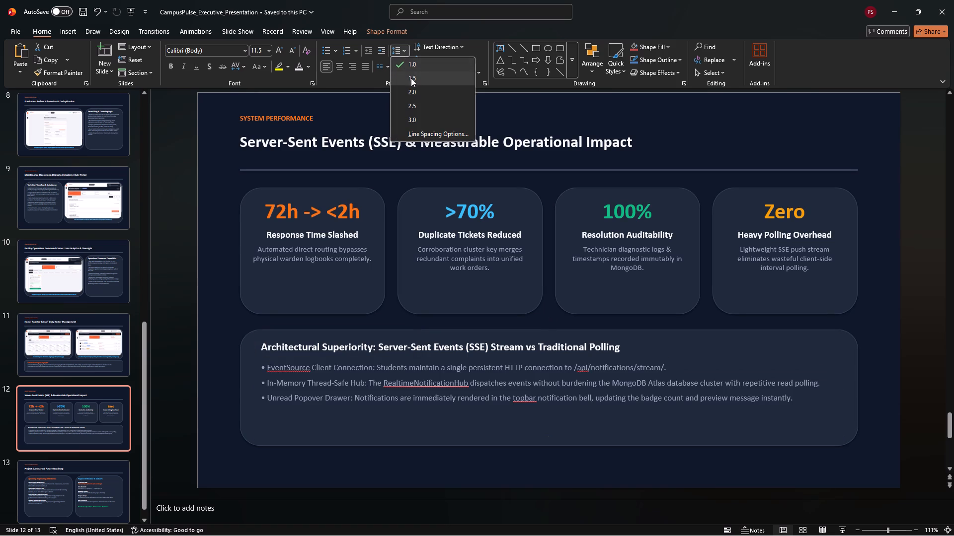
left_click(411, 78)
left_click(352, 462)
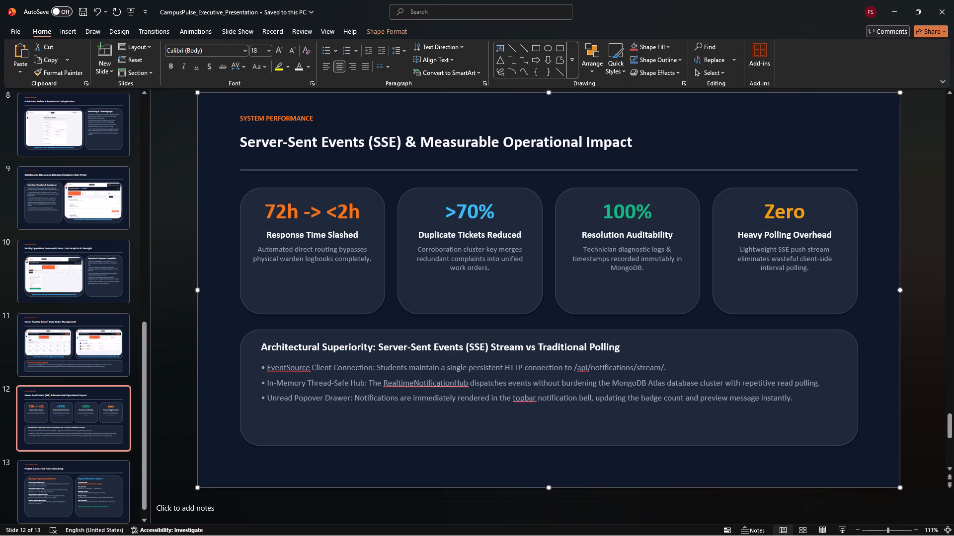
key("Down")
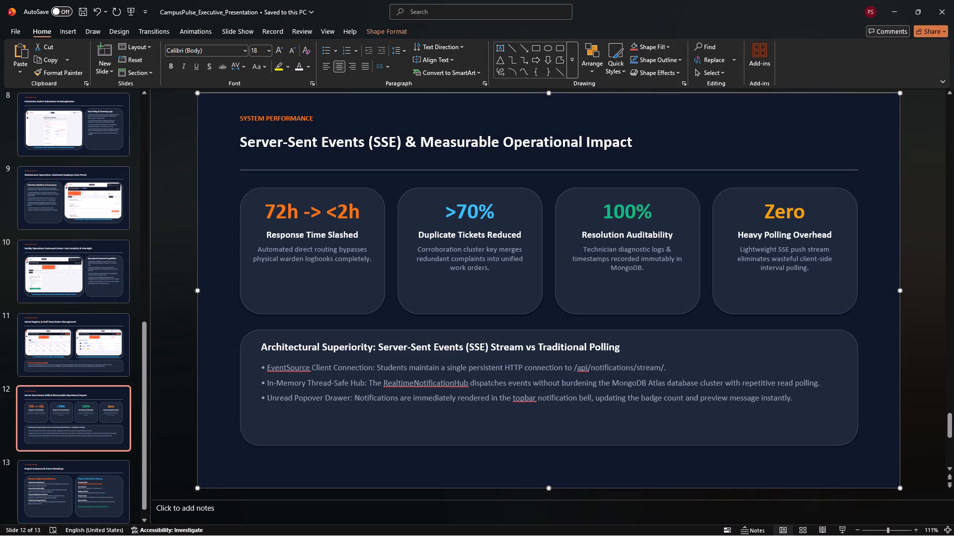
key("Up")
On slide 13, delete the green "Thank You! Questions & Discussion Welcome." line from the Project Verification & Delivery card.
left_click(88, 477)
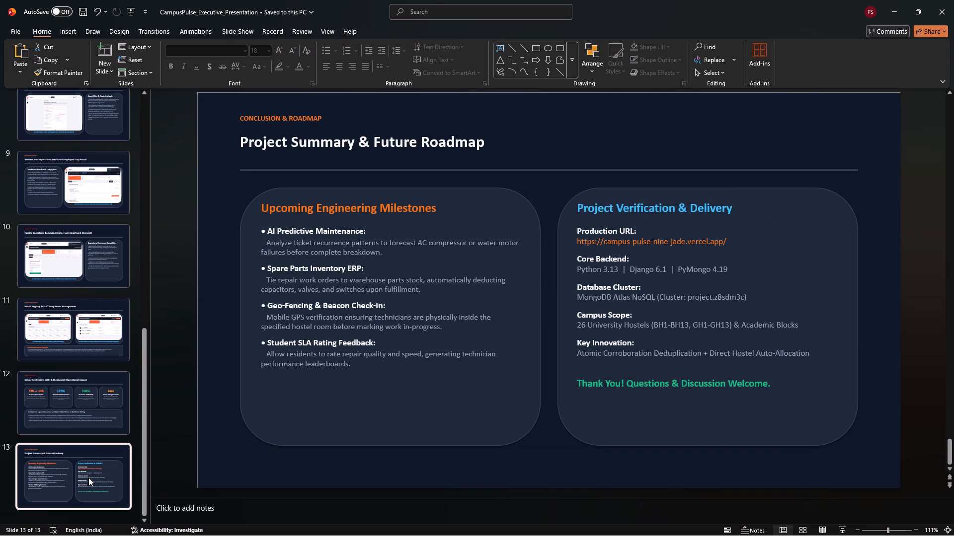
triple_click(634, 384)
key("Delete")
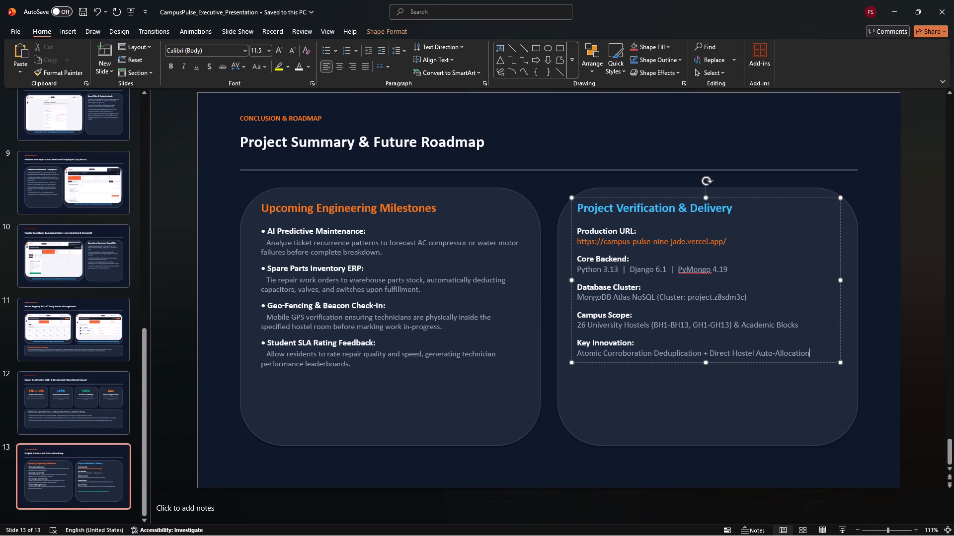
left_click(895, 393)
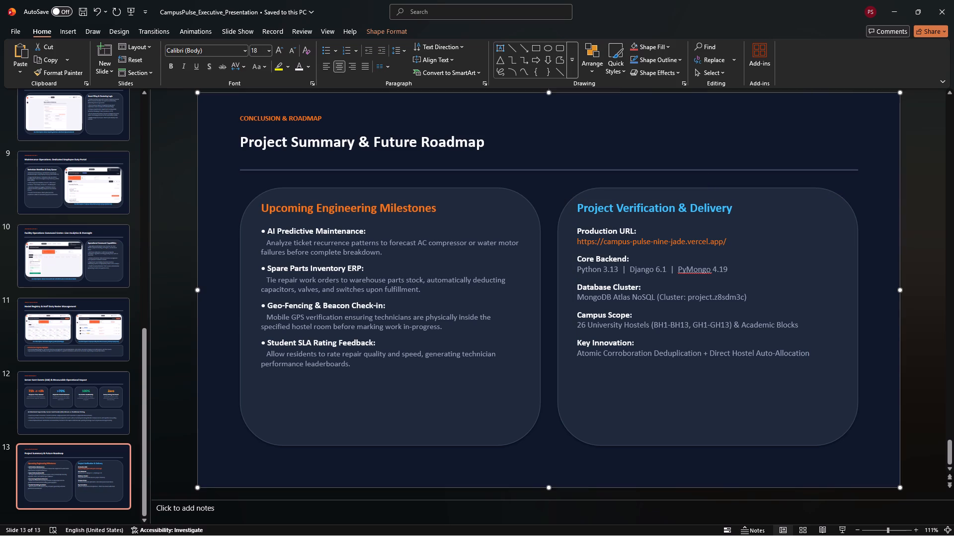
Review the wording of the Project Verification & Delivery and Upcoming Engineering Milestones cards on slide 13.
double_click(705, 299)
double_click(711, 299)
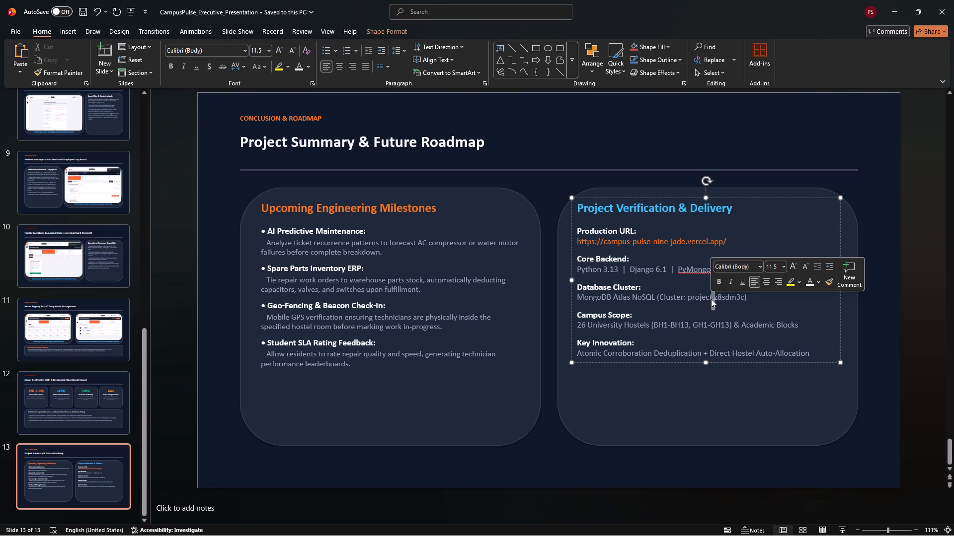
left_click(689, 298)
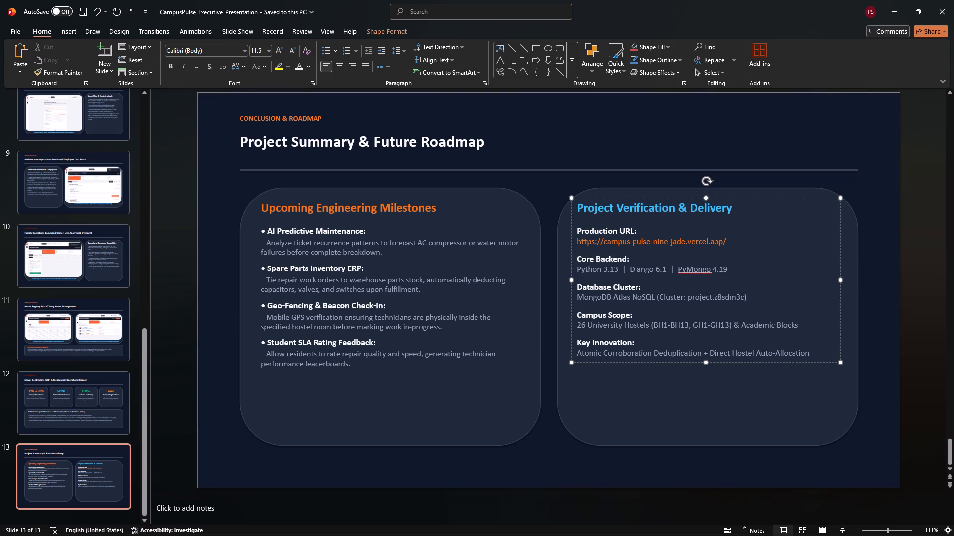
double_click(629, 325)
left_click(629, 325)
double_click(395, 354)
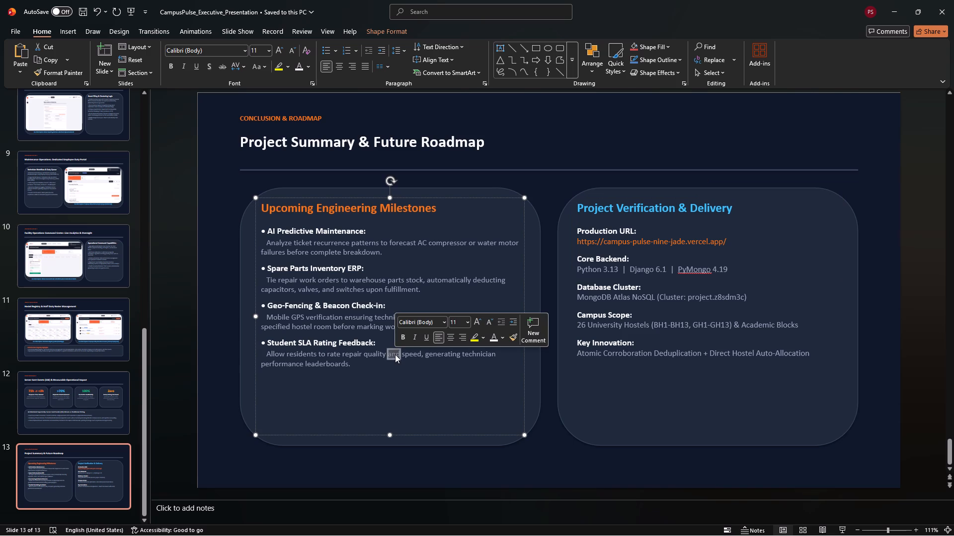
double_click(311, 356)
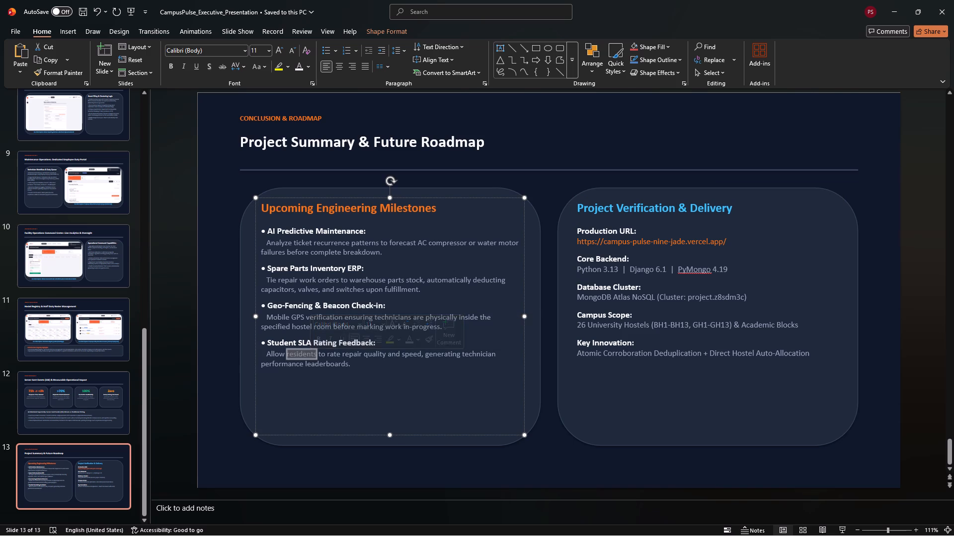
double_click(274, 351)
left_click(274, 351)
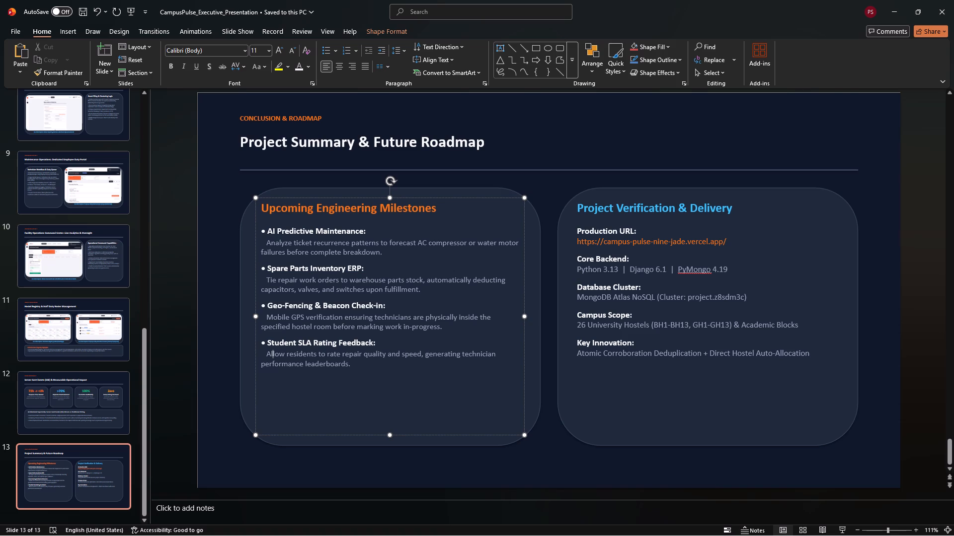
Duplicate slide 13, Project Summary & Future Roadmap, and go to the copy, slide 14.
scroll(206, 384, "down", 2)
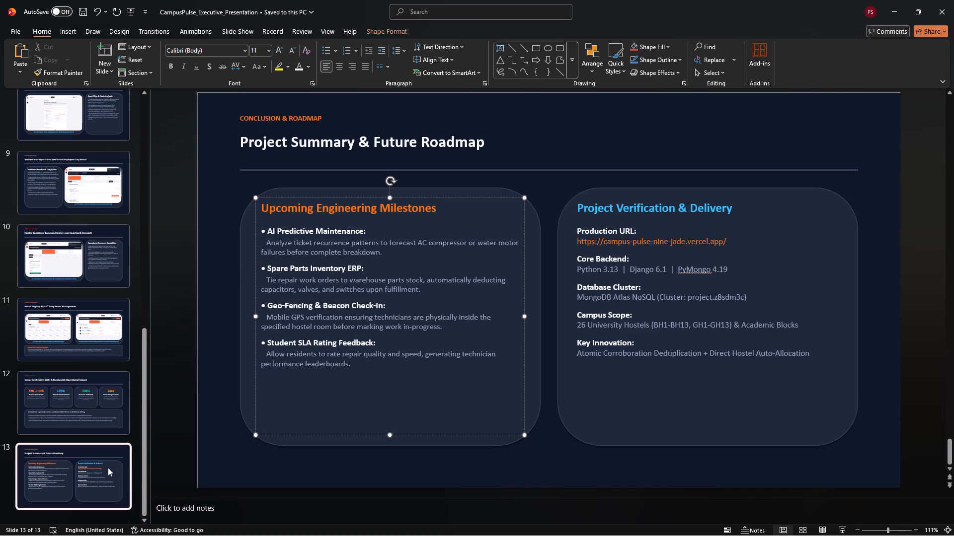
scroll(108, 468, "down", 2)
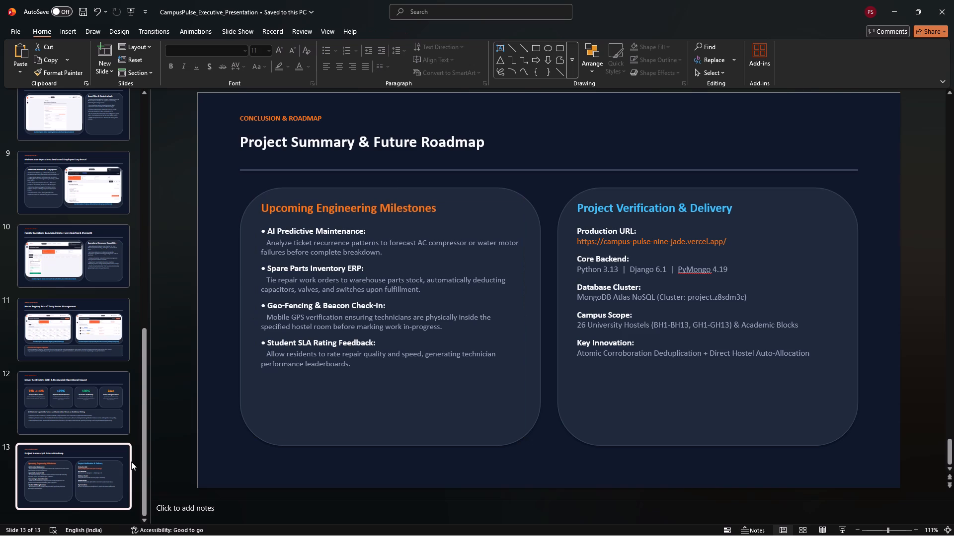
key("ctrl+d")
left_click(95, 472)
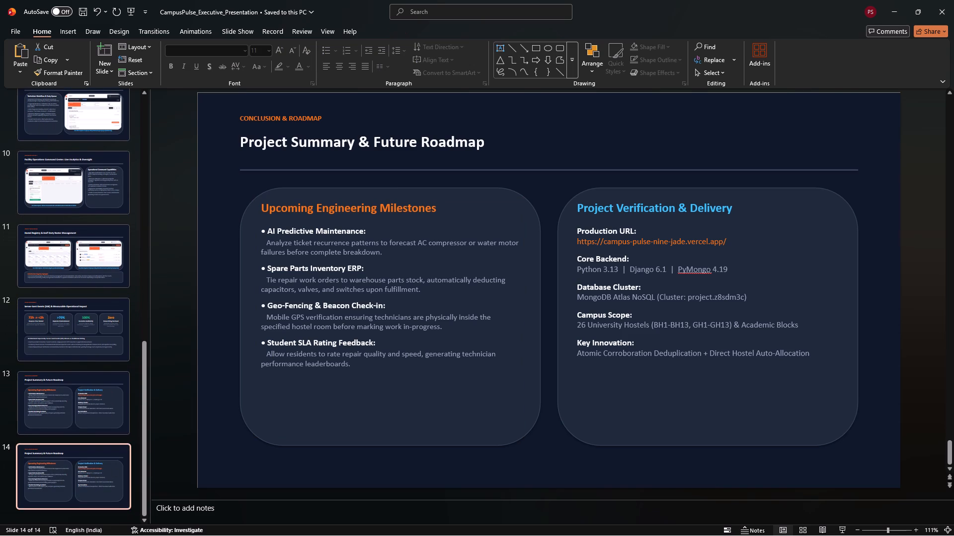
On slide 14, clear all the Upcoming Engineering Milestones text and delete its rounded card.
triple_click(332, 297)
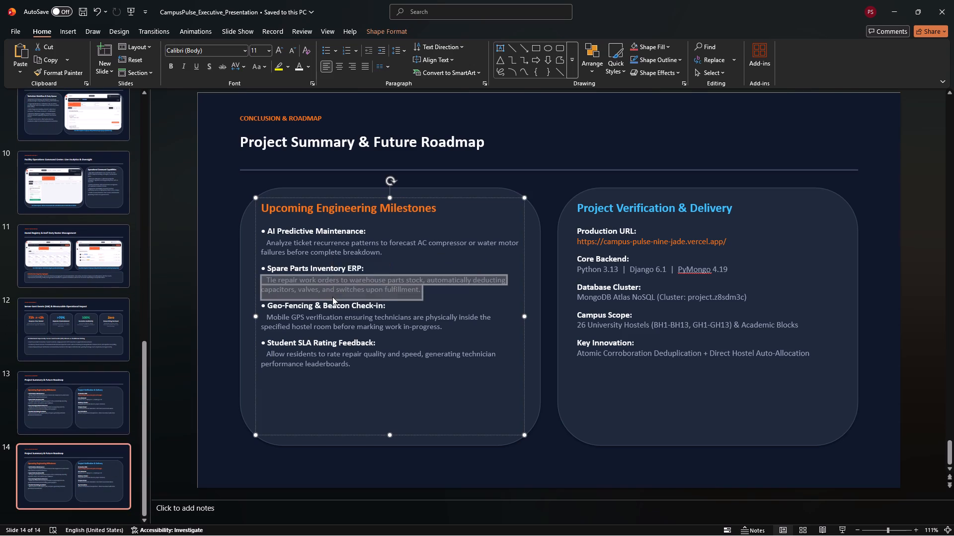
key("ctrl+a")
key("BackSpace")
left_click(457, 359)
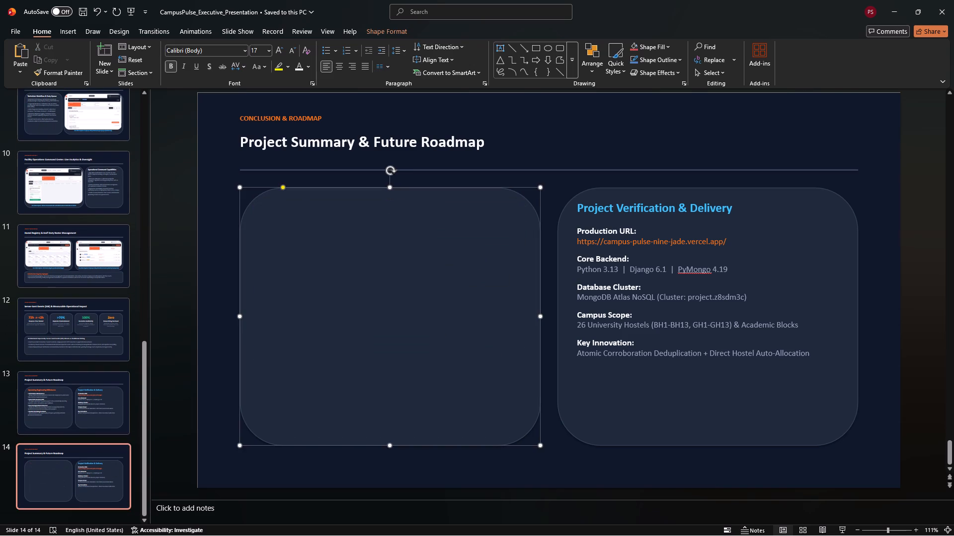
key("Delete")
Clear all the Project Verification & Delivery text from slide 14, keeping its rounded card.
triple_click(598, 348)
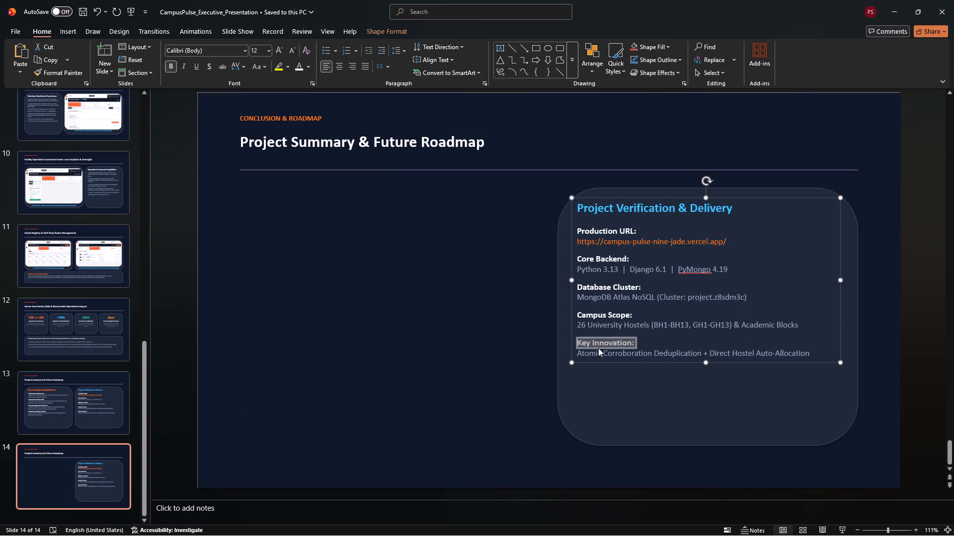
key("ctrl+a")
key("BackSpace")
left_click(598, 348)
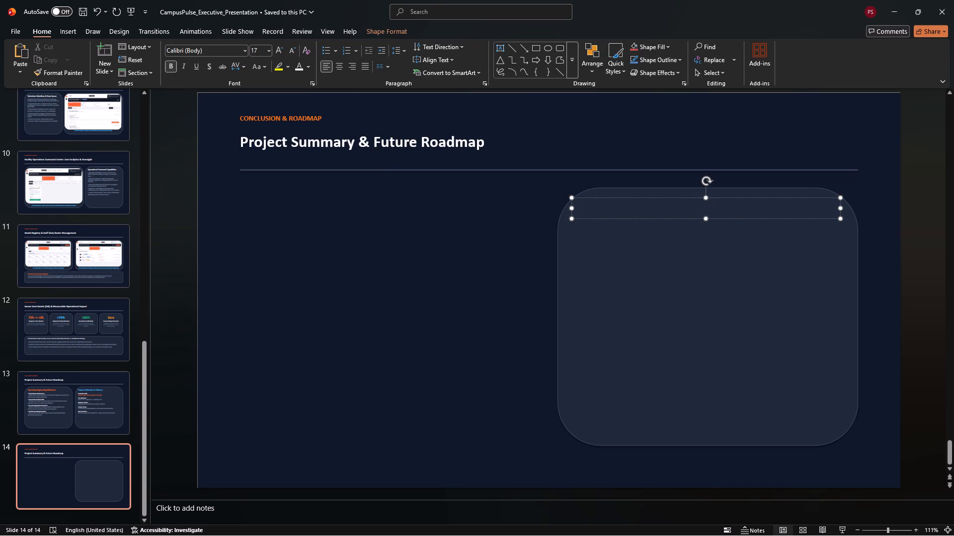
Clear slide 14's header by removing the title text, the CONCLUSION & ROADMAP label text and the divider line.
left_click(416, 138)
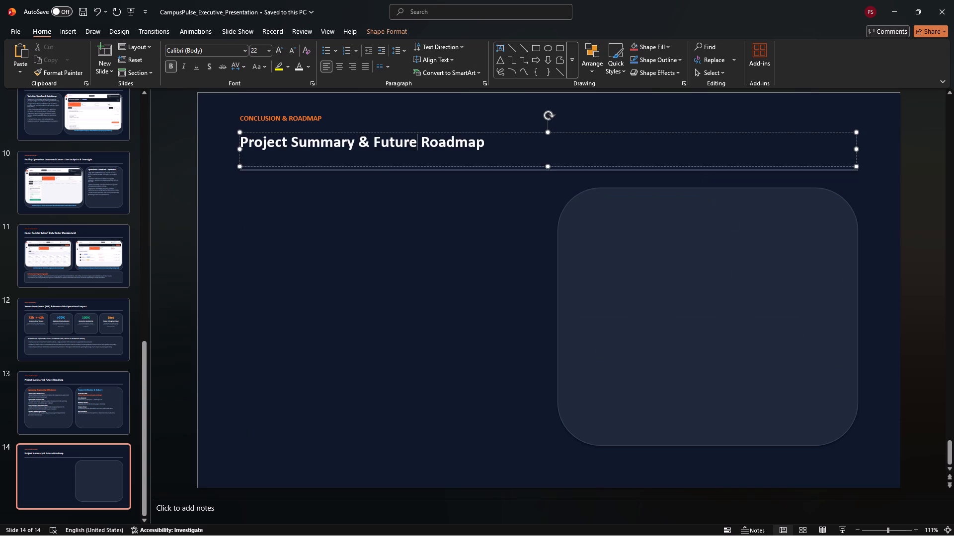
key("Delete")
triple_click(416, 138)
key("ctrl+a")
key("Delete")
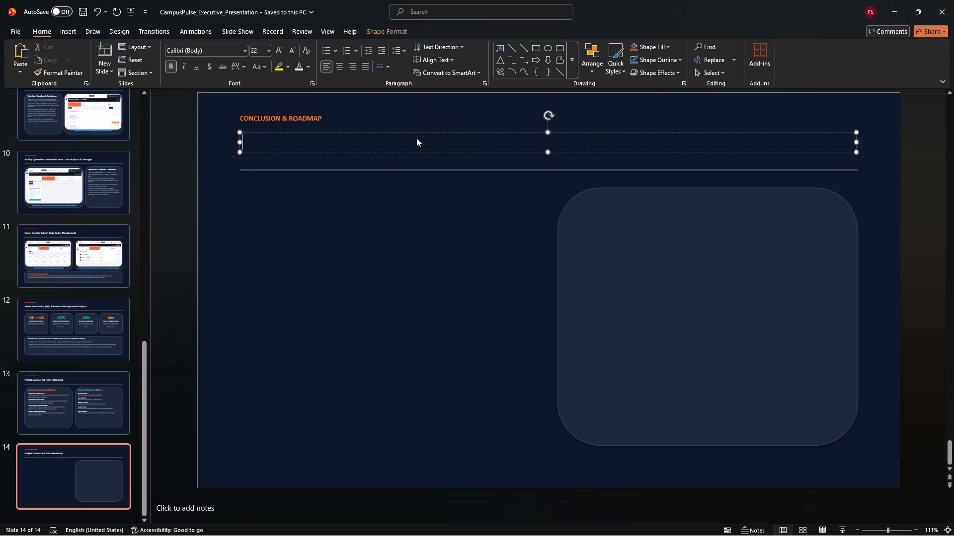
triple_click(292, 117)
key("ctrl+a")
key("Delete")
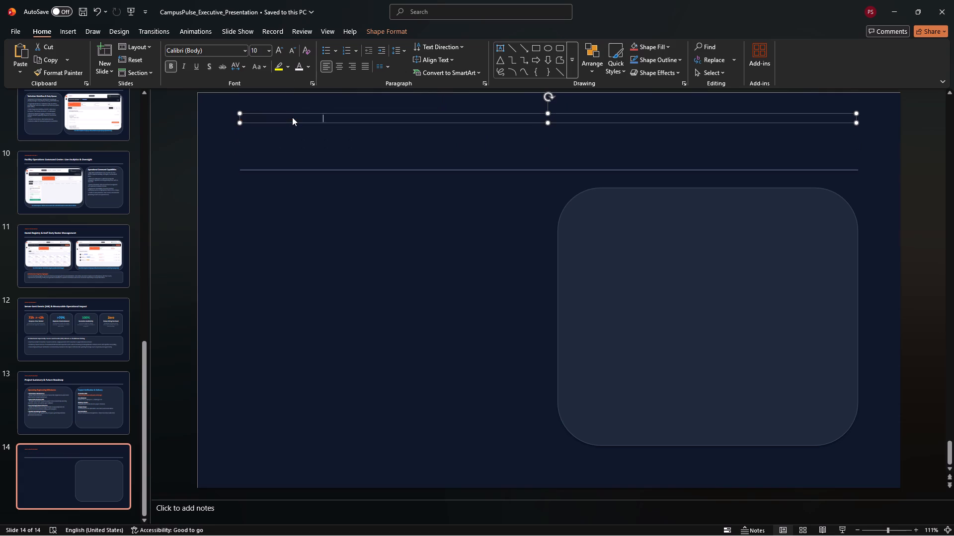
left_click(302, 170)
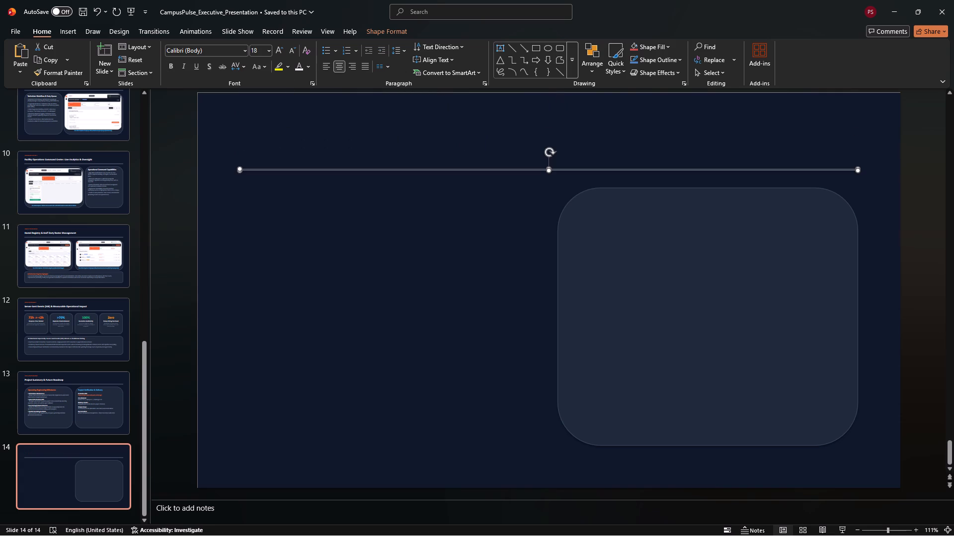
key("Delete")
Stretch slide 14's remaining rounded card leftward to span the content width and upward into the cleared header area.
left_click(571, 282)
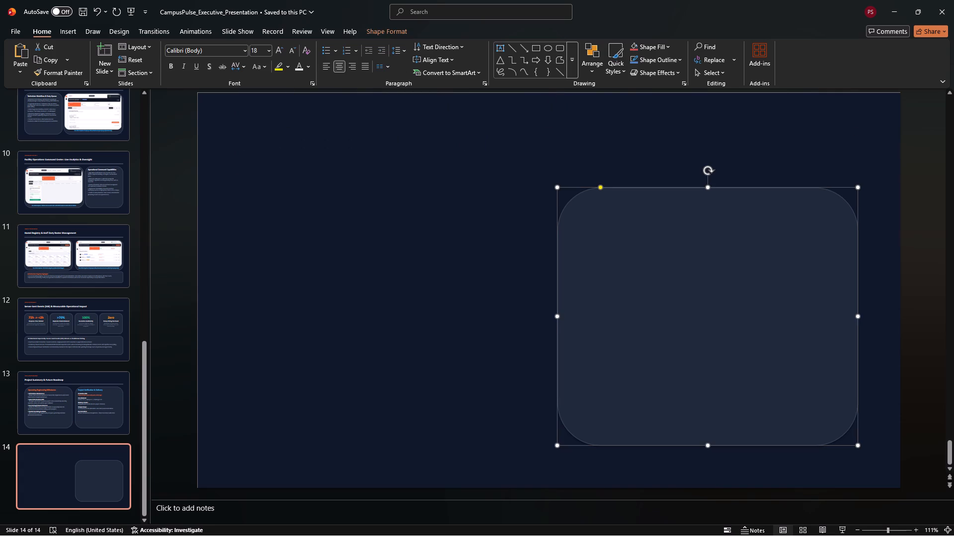
left_click_drag(559, 318, 273, 320)
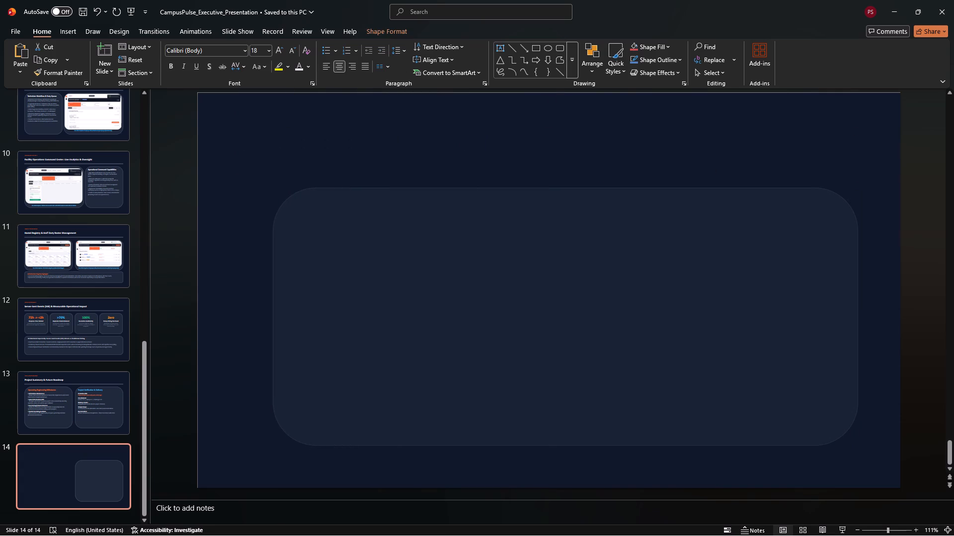
left_click_drag(273, 320, 234, 321)
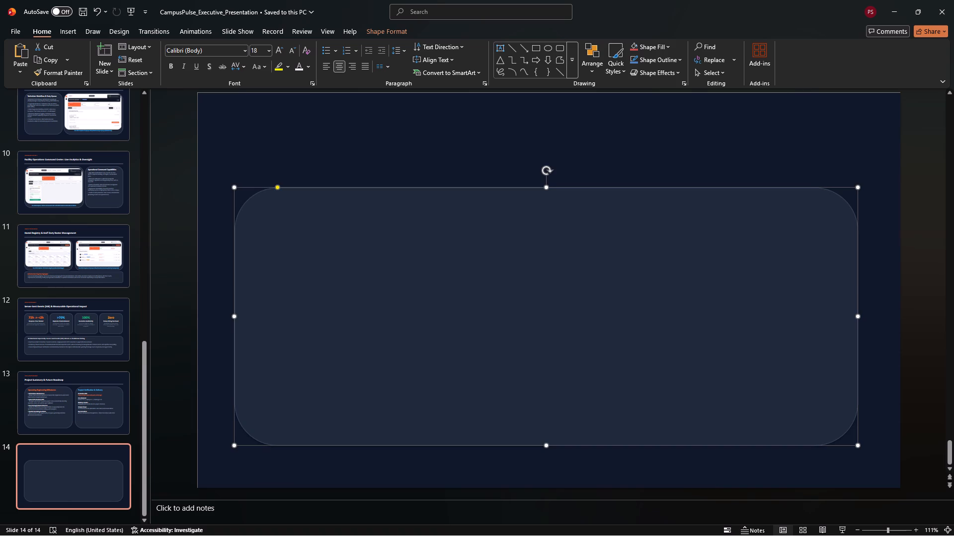
left_click_drag(546, 185, 544, 143)
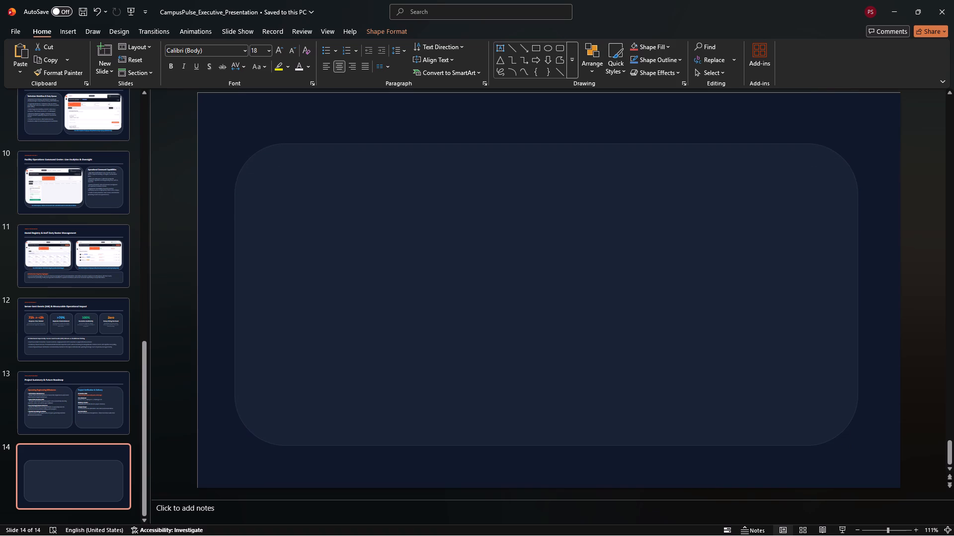
left_click_drag(544, 143, 541, 128)
left_click_drag(541, 128, 540, 128)
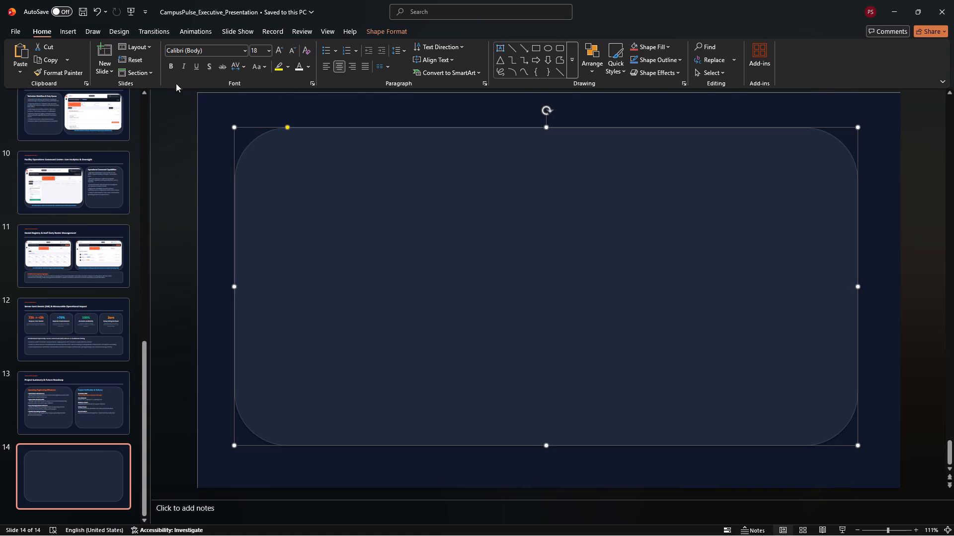
left_click(342, 215)
Add a text box reading "THANK YOU" on slide 14's rounded card and widen it on both sides so the text fits one line.
left_click(92, 32)
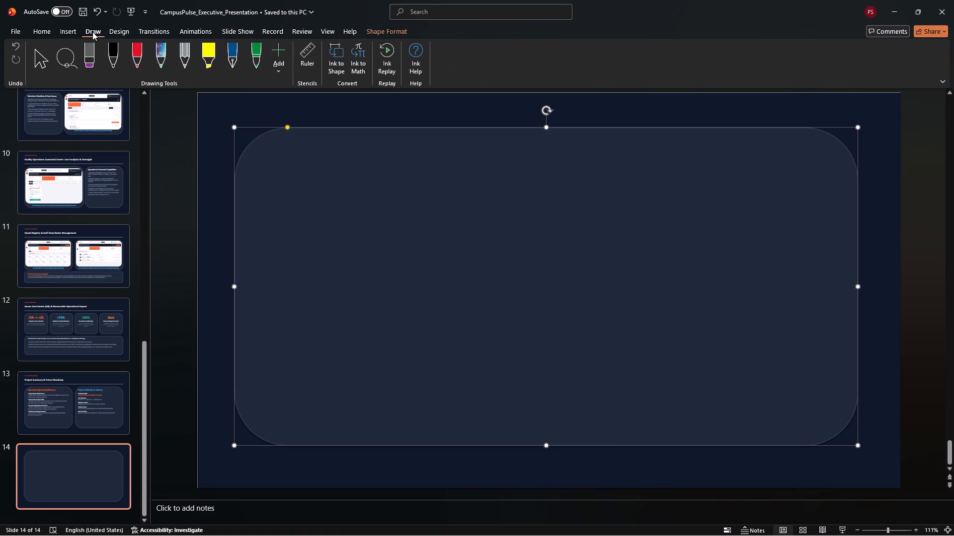
left_click(75, 32)
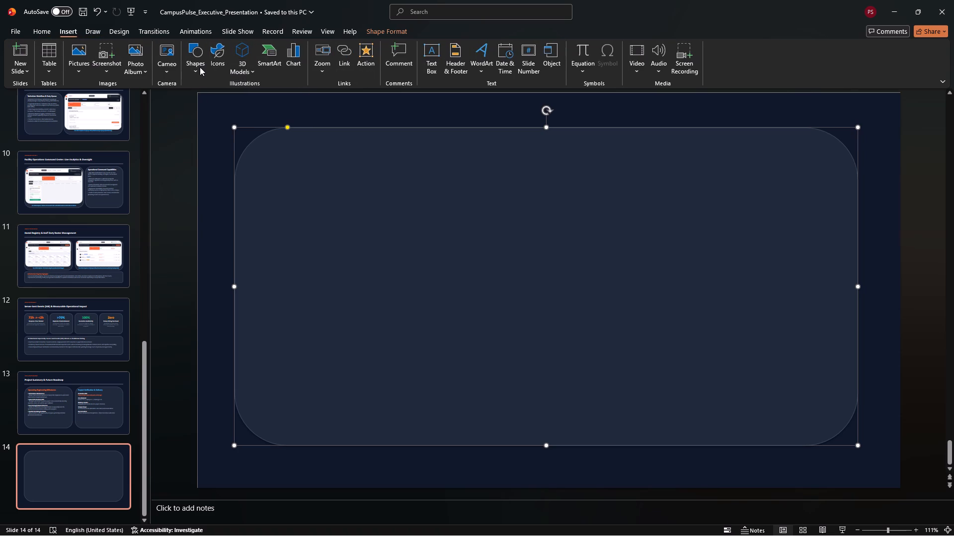
left_click(427, 60)
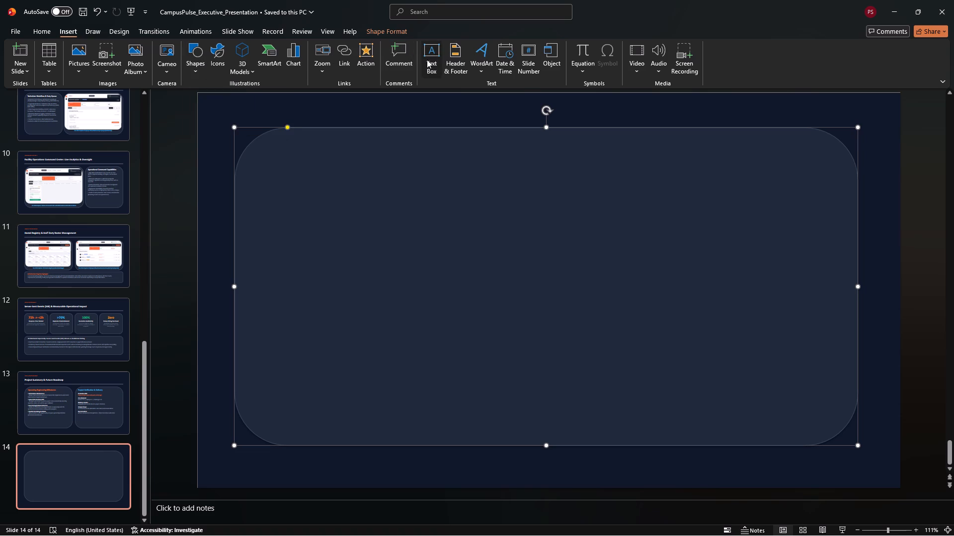
left_click(427, 60)
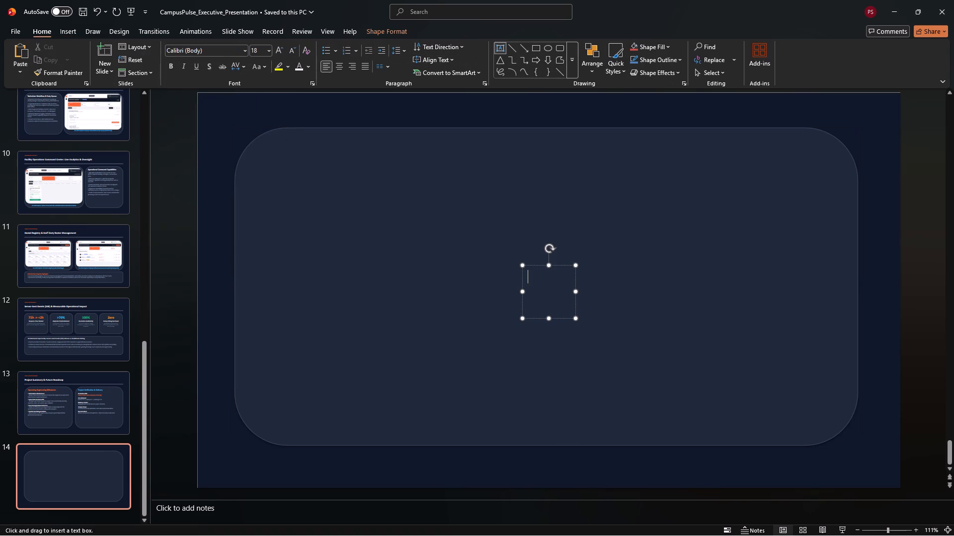
type("THANK YOU")
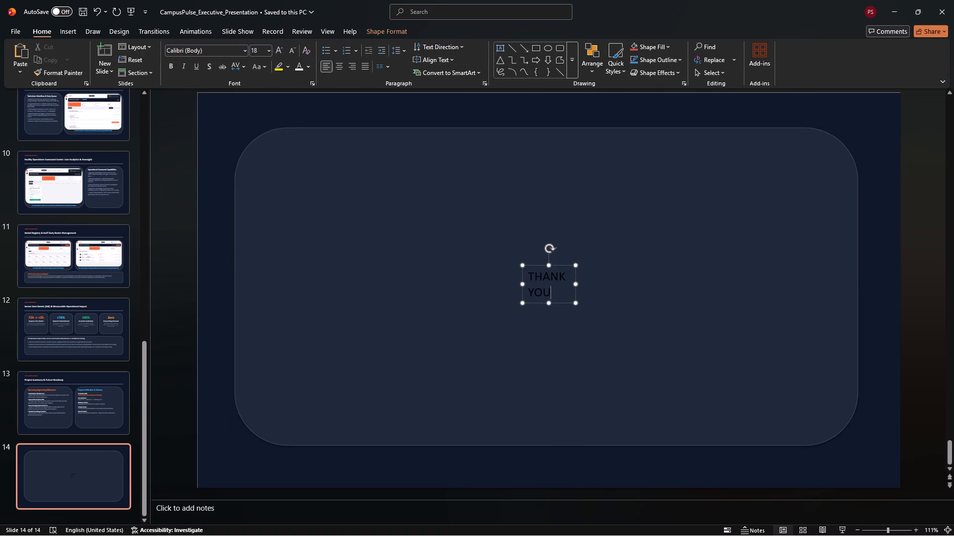
left_click_drag(575, 284, 674, 292)
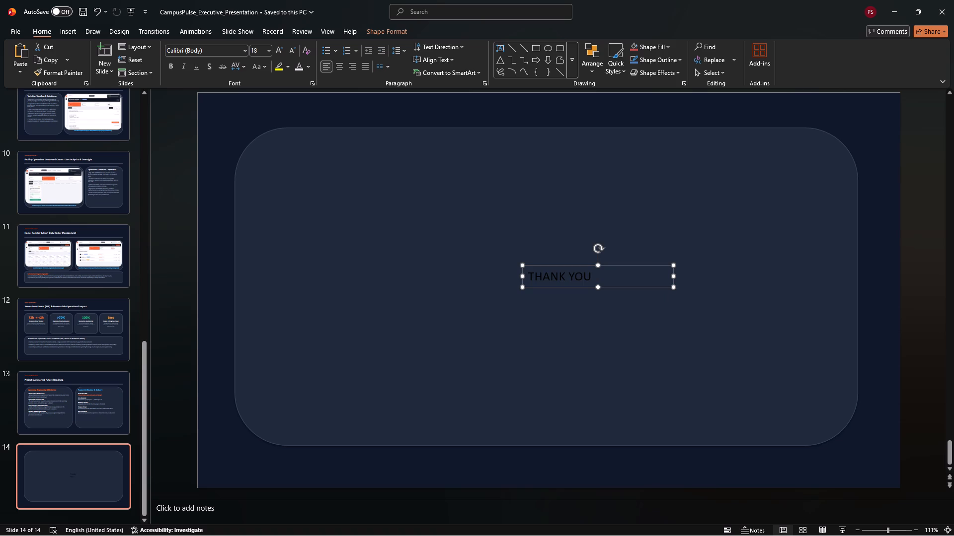
left_click_drag(520, 276, 367, 277)
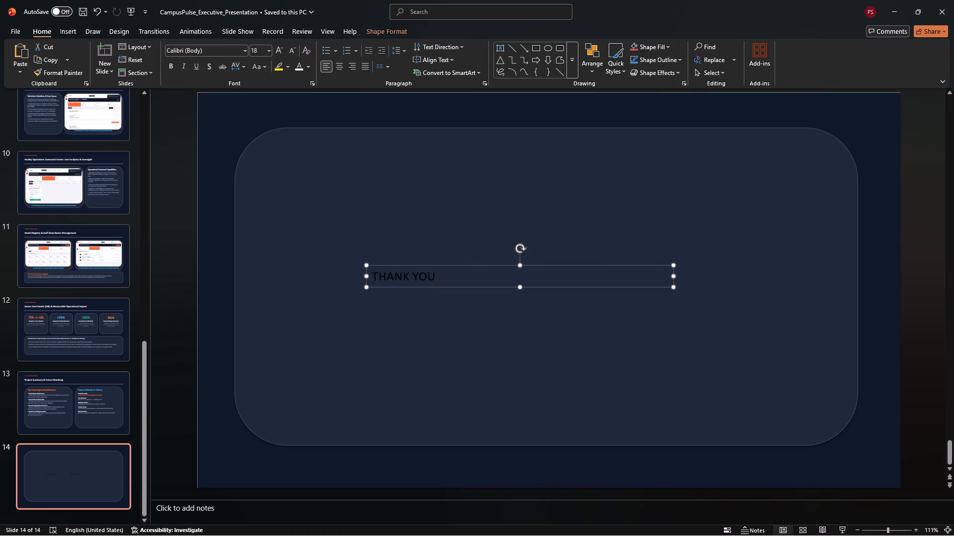
Format slide 14's THANK YOU text as bold, 54 pt and white.
triple_click(400, 275)
key("ctrl+b")
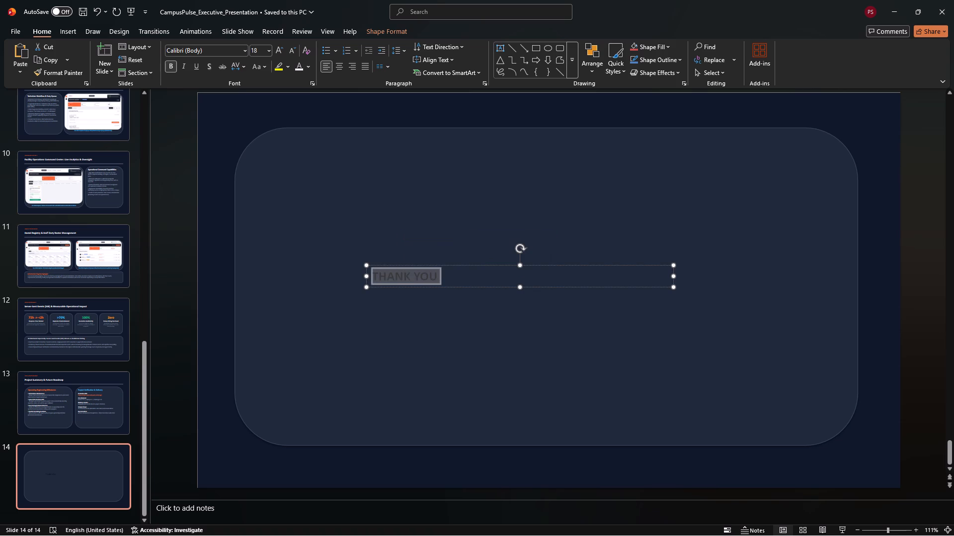
left_click(265, 47)
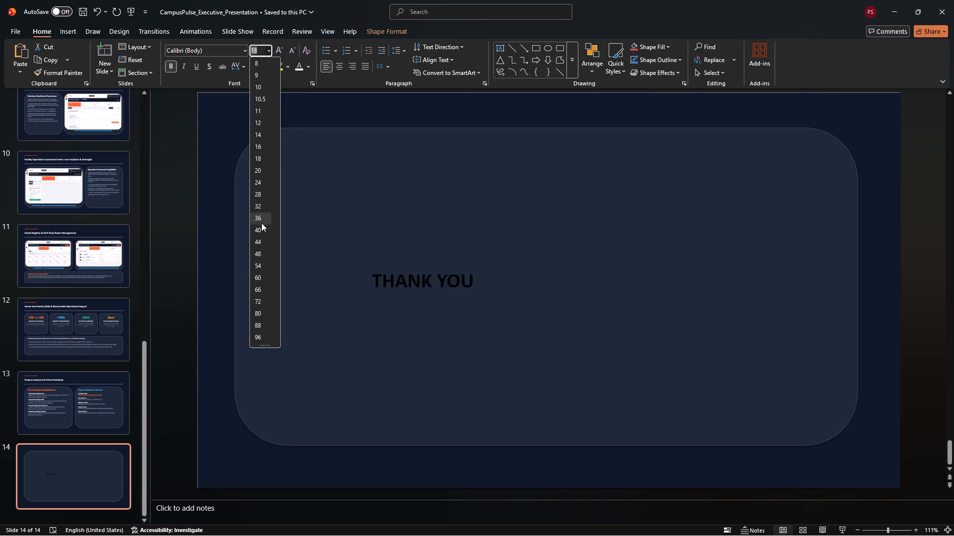
left_click(262, 266)
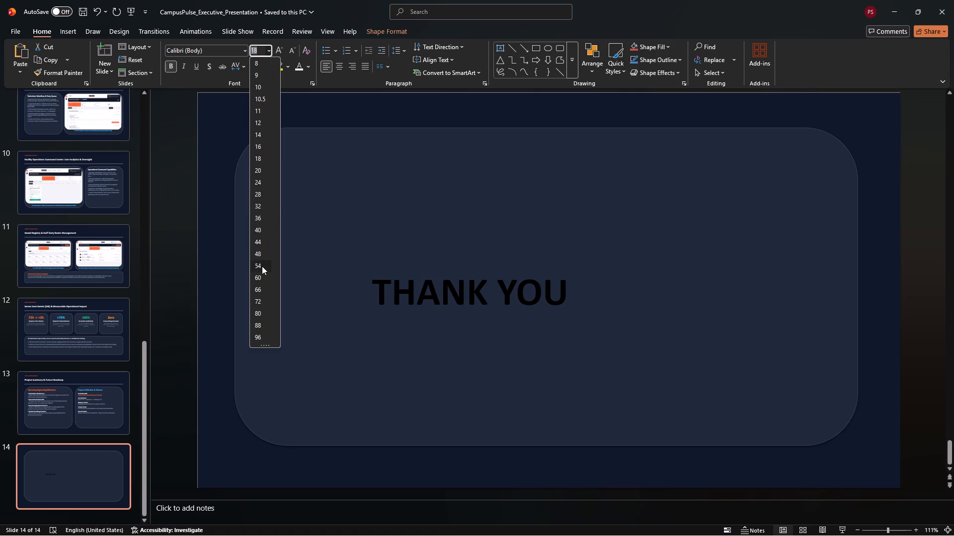
left_click(609, 303)
left_click(609, 303)
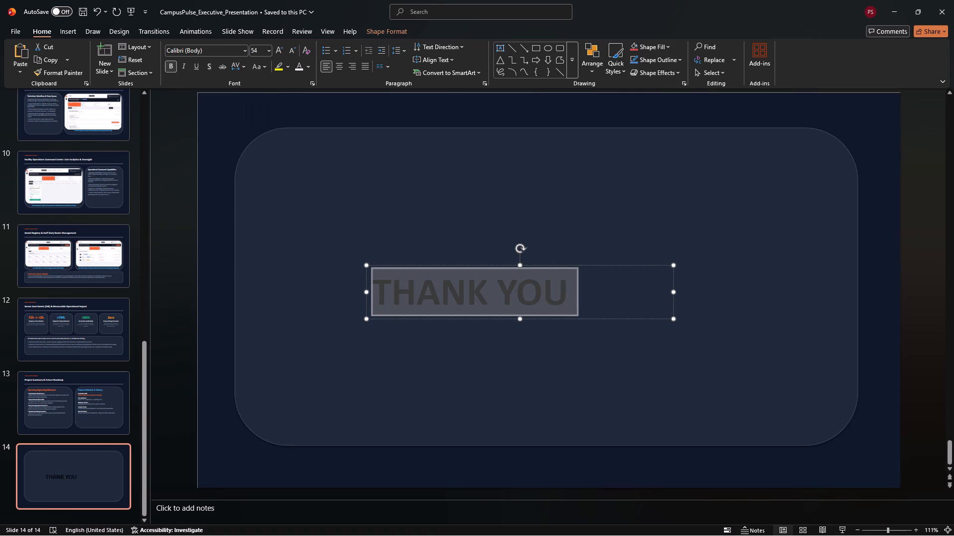
left_click(552, 302)
triple_click(557, 301)
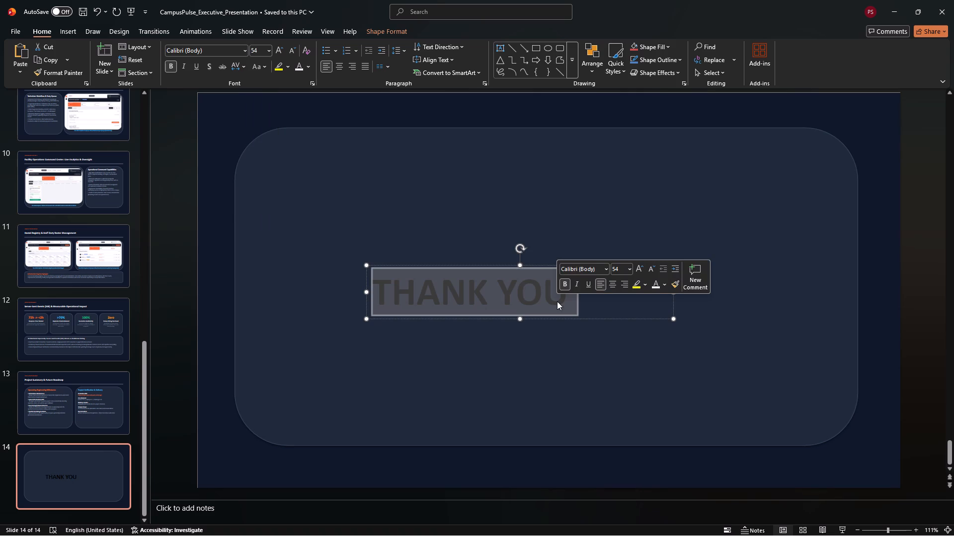
left_click(650, 284)
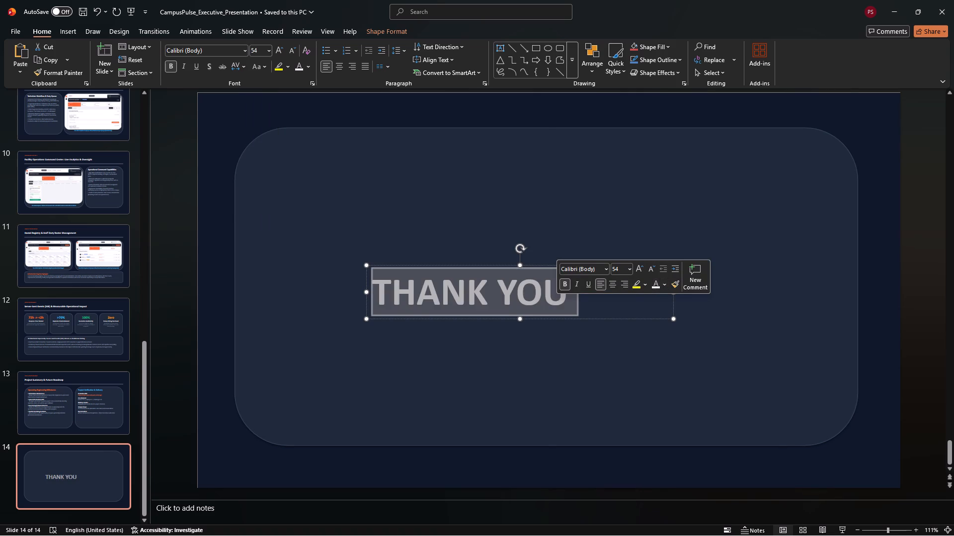
left_click(661, 321)
left_click(548, 302)
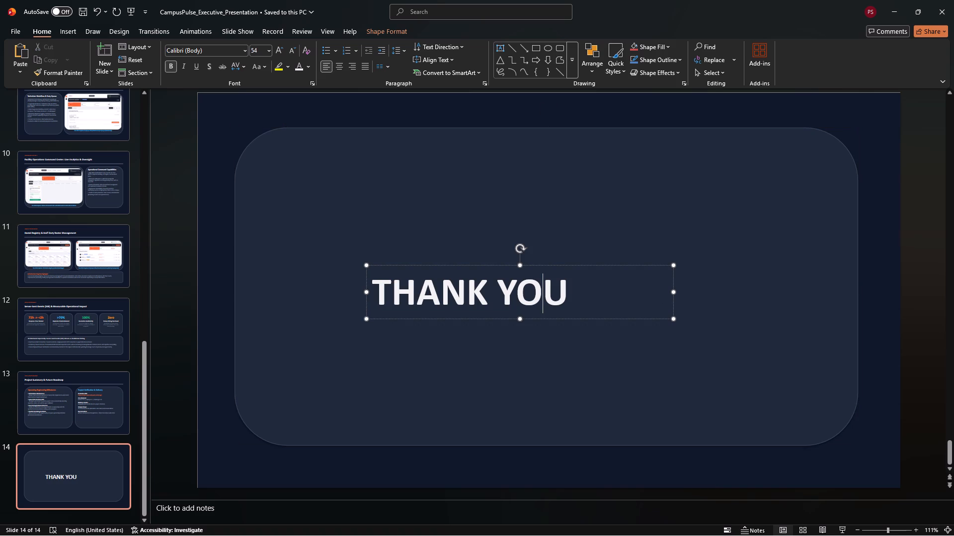
Move the THANK YOU text box rightward until its text sits at the centre of the rounded card.
left_click(591, 267)
key("Right")
key("Right")
key("Right")
key("Right")
key("Right")
key("Right")
key("Right")
key("Right")
key("Right")
key("Right")
key("Right")
key("Right")
key("Right")
key("Right")
key("Right")
key("Right")
key("Right")
key("Right")
key("Right")
key("Right")
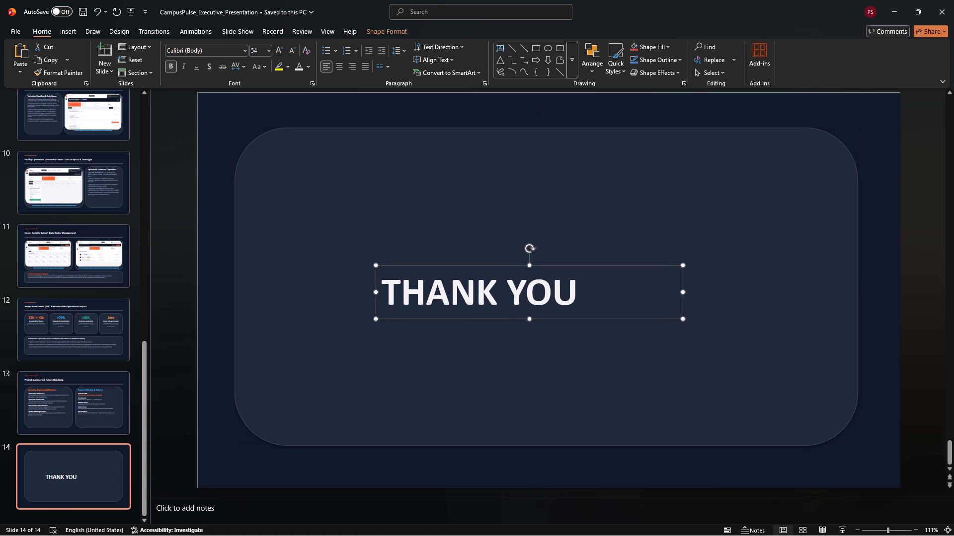
left_click(591, 267)
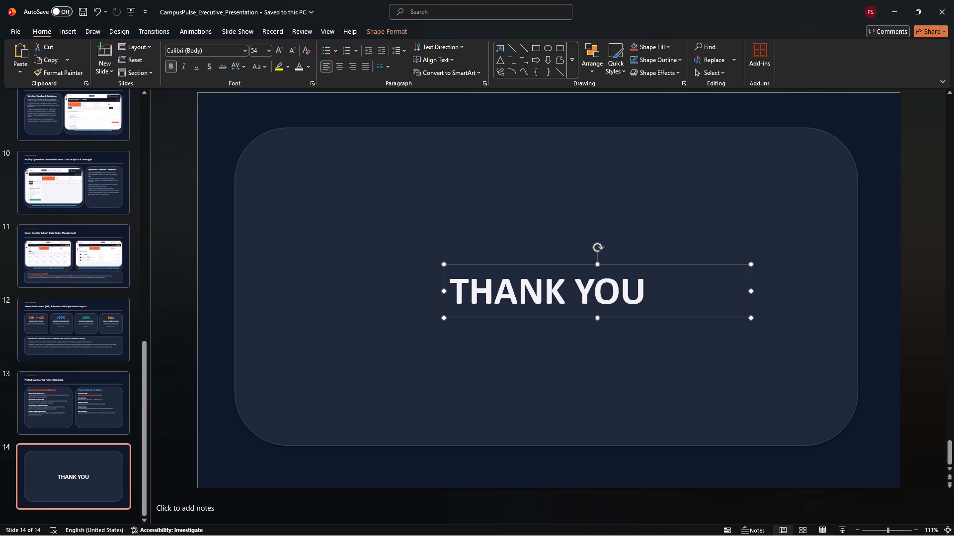
left_click(188, 267)
Narrow the THANK YOU text box from its right edge to fit closely around the text.
left_click(561, 296)
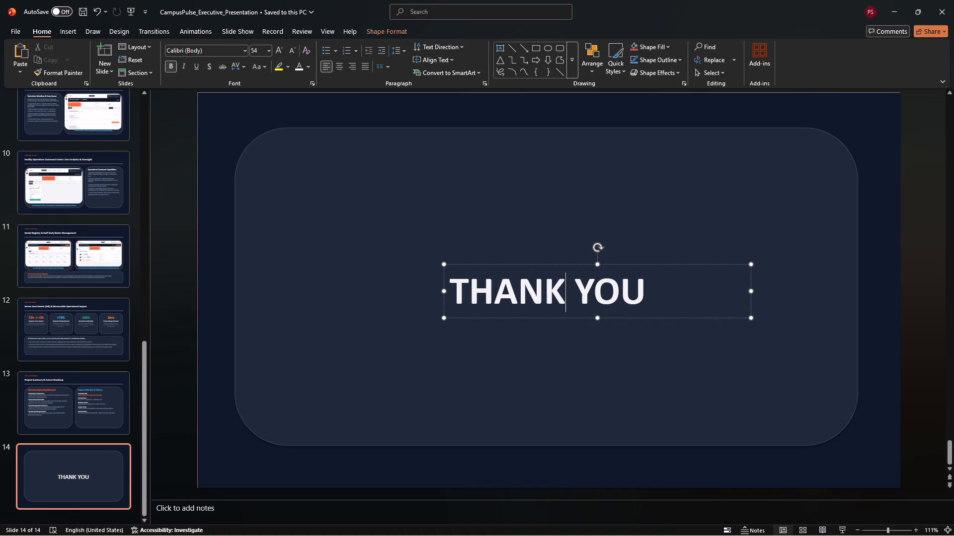
left_click_drag(751, 290, 654, 285)
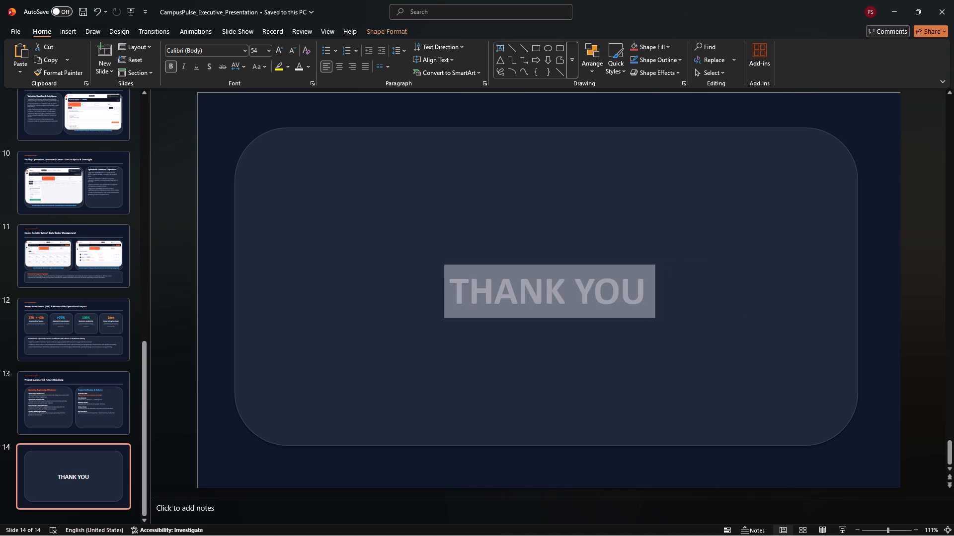
left_click_drag(654, 285, 652, 284)
left_click(71, 337)
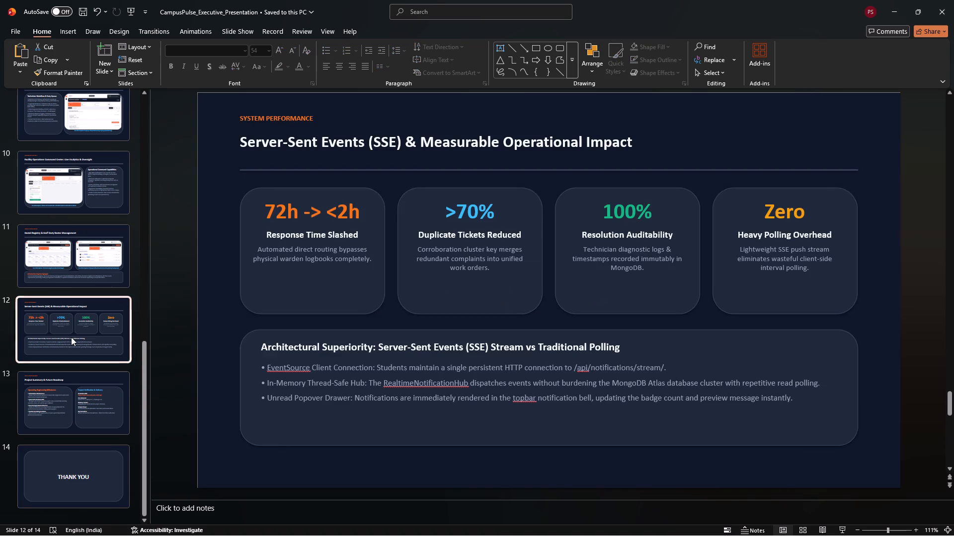
key("Up")
key("Up")
key("Up")
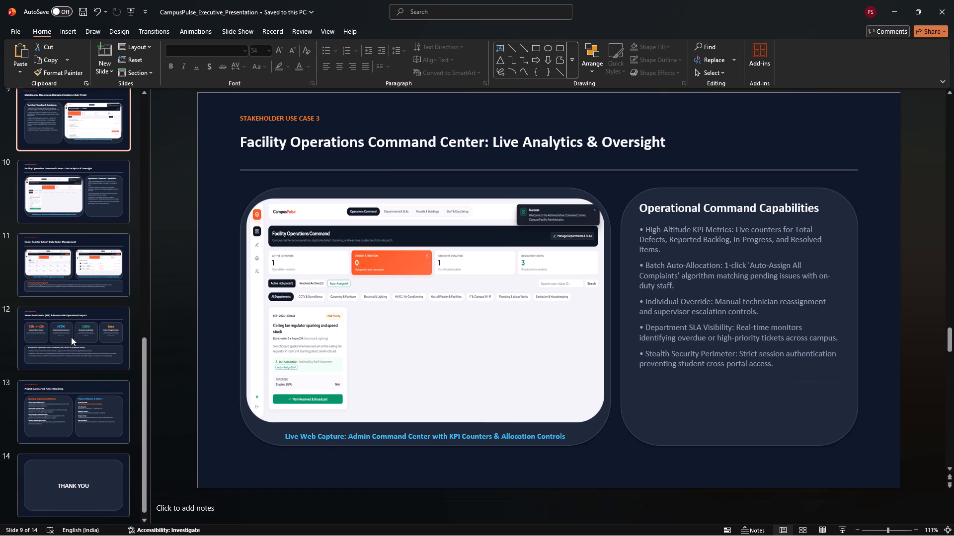